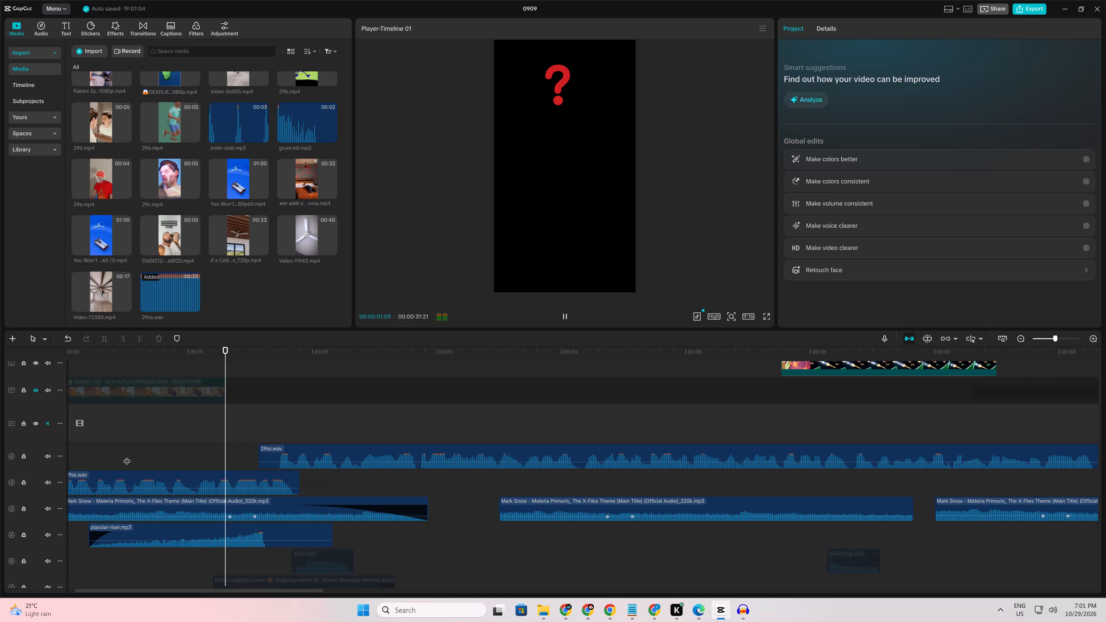
Move the later 29ss.wav clip two frames later, starting at about 00:00:01:19, and play back its overlap with the preceding clip.
click(240, 456)
key(space)
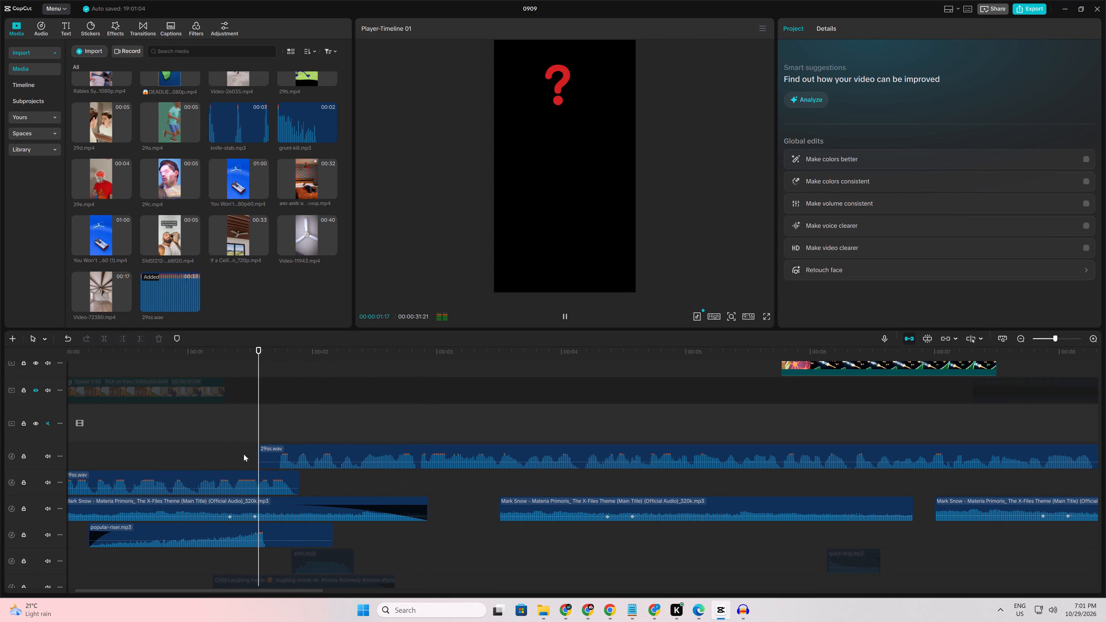
key(space)
drag(268, 452, 275, 453)
click(222, 460)
key(space)
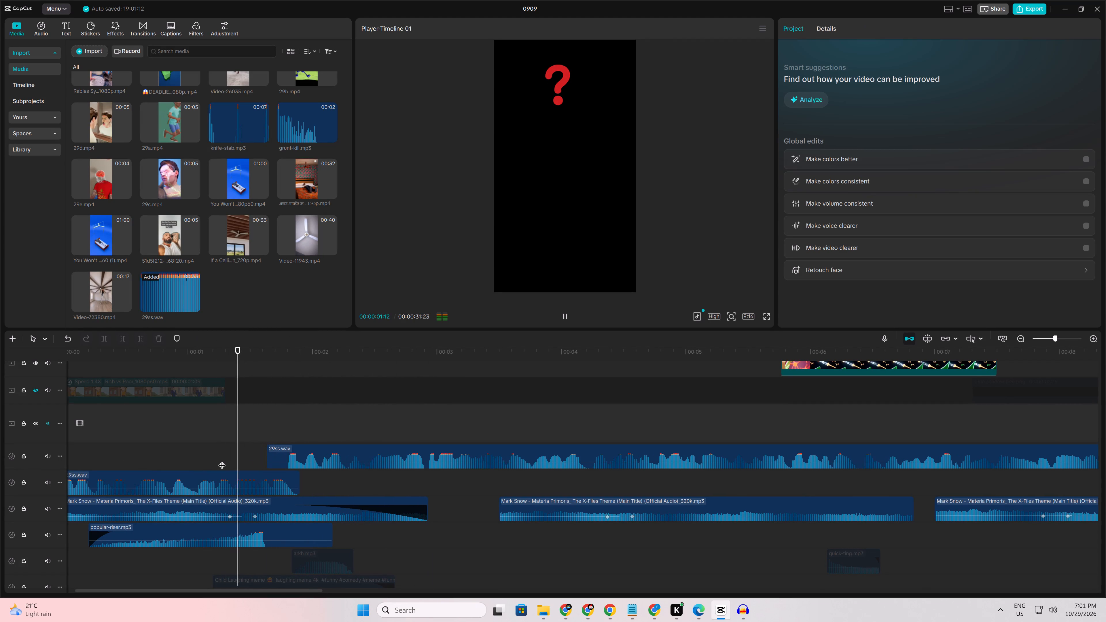
click(248, 458)
key(space)
key(space)
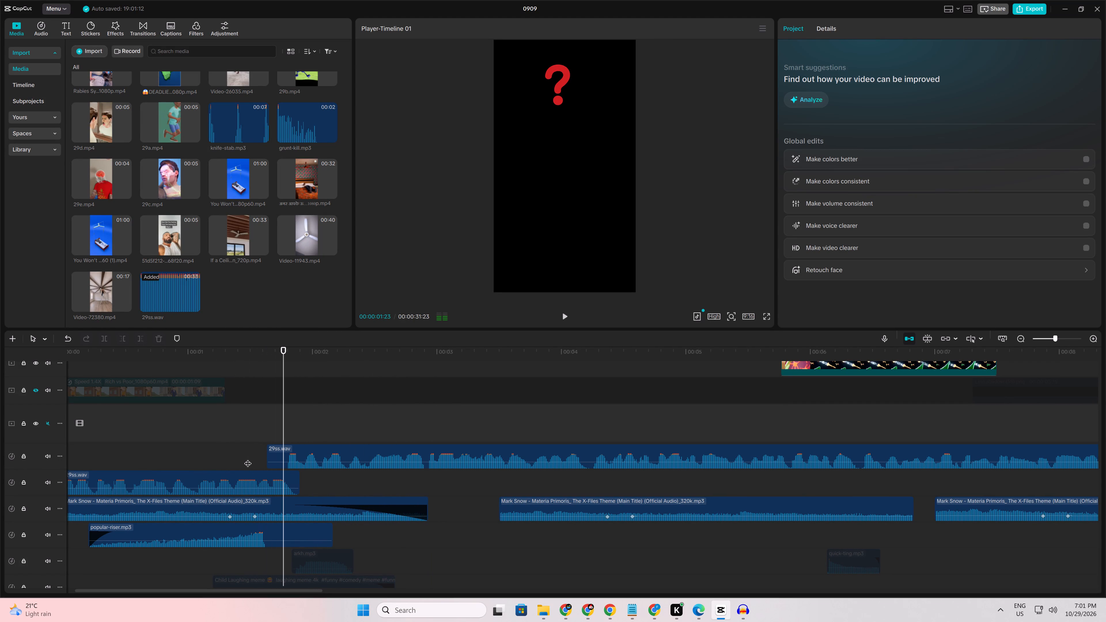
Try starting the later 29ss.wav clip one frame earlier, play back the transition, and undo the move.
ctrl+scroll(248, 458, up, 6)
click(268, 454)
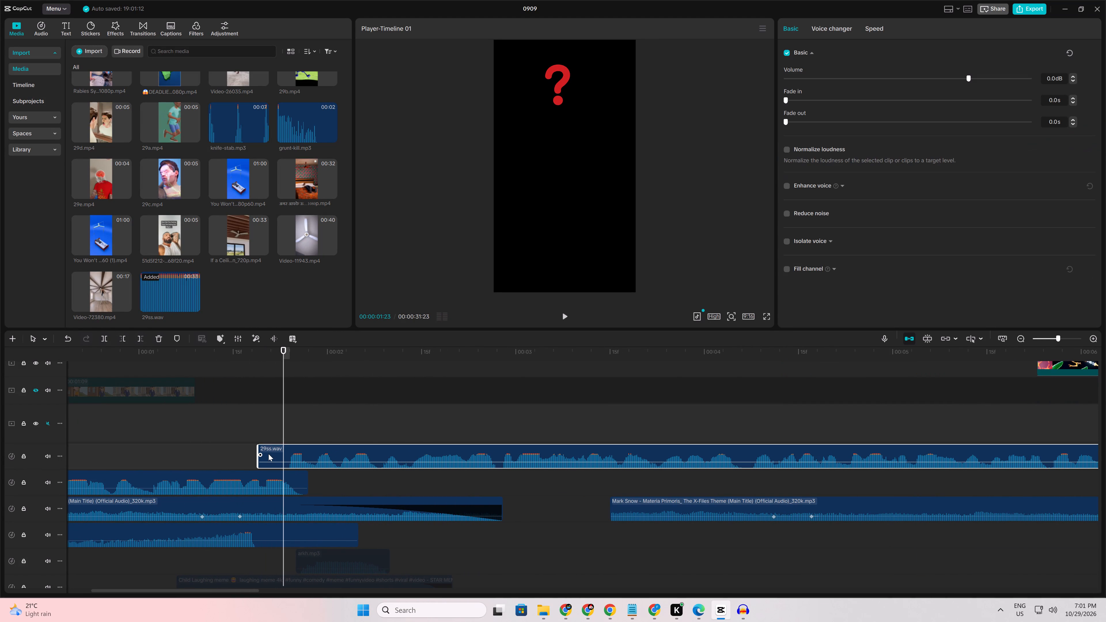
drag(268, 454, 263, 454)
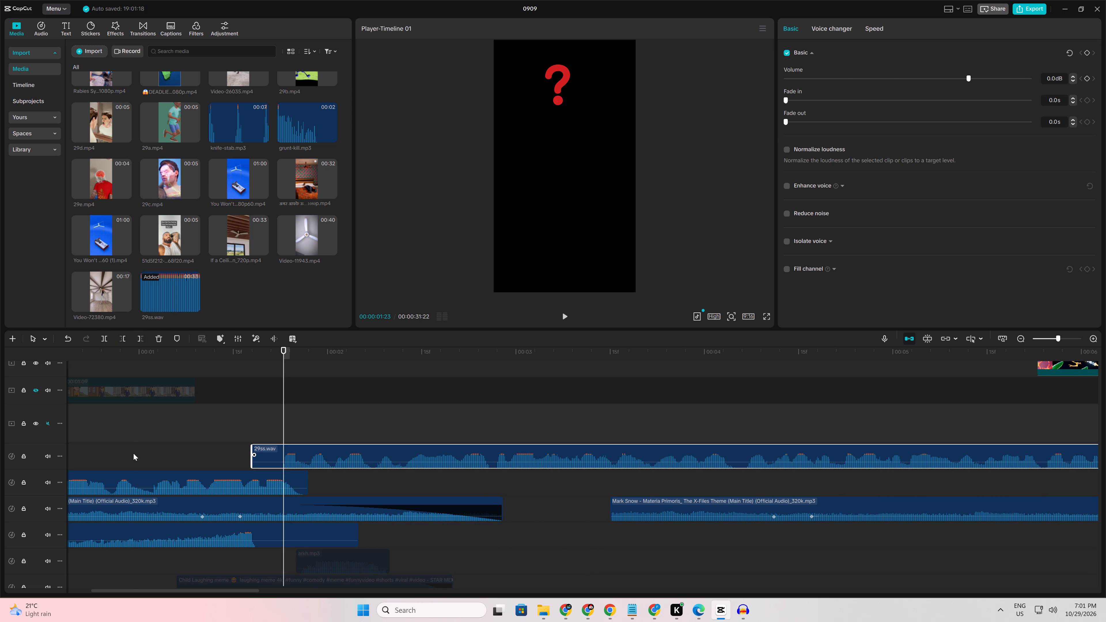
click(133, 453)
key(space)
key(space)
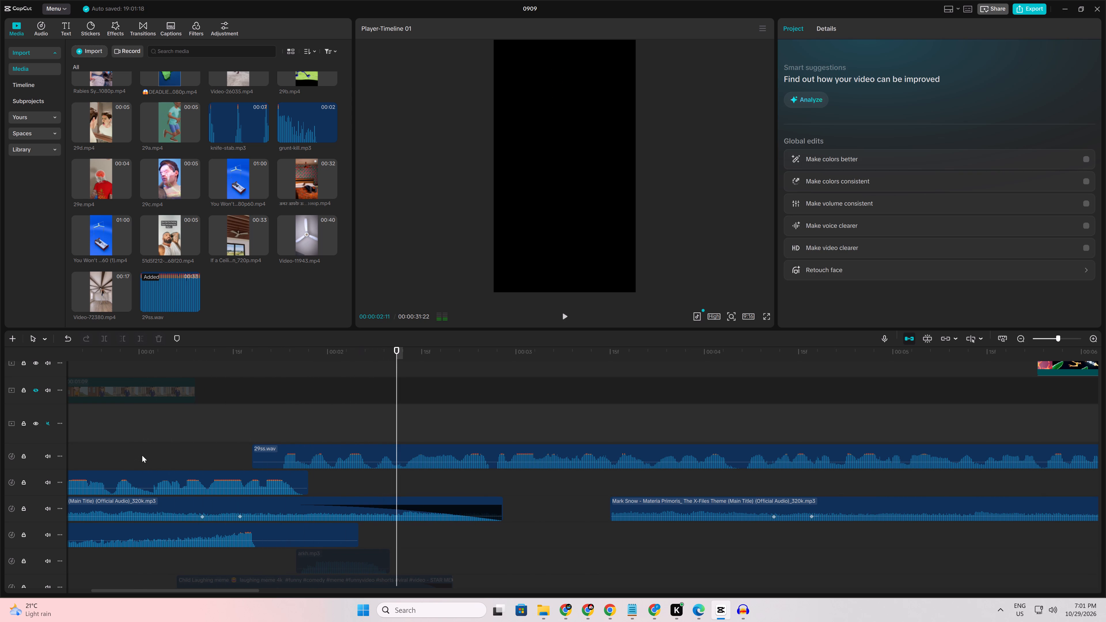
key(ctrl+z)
Split the later 29ss.wav clip at 00:00:02:27 and move the remainder to the audio track below, starting at about 00:00:02:24.
click(142, 455)
key(space)
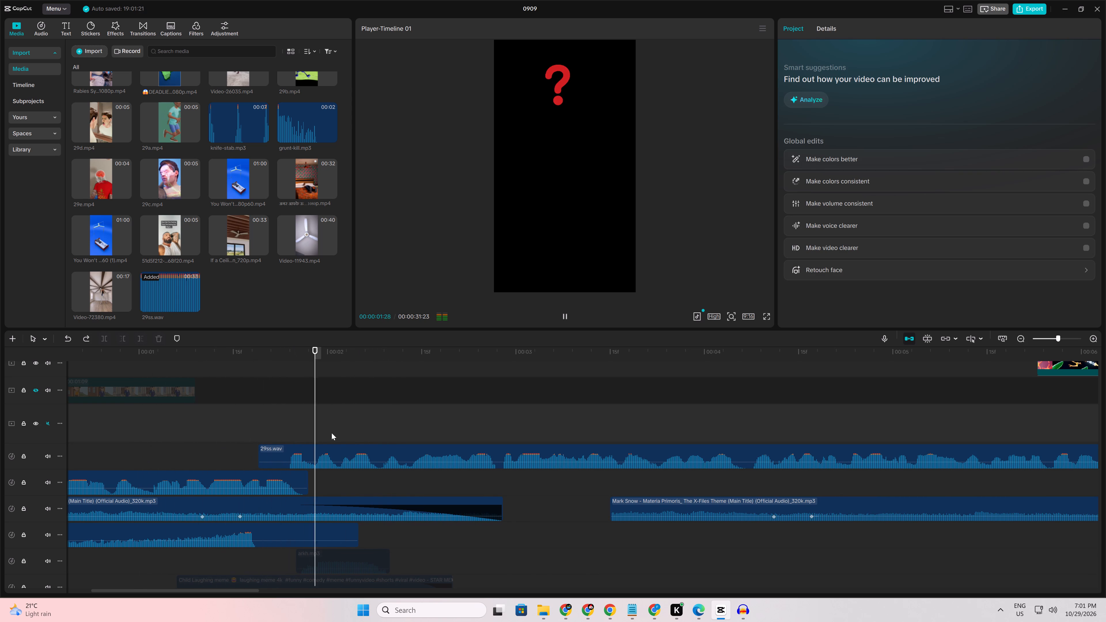
key(space)
click(469, 481)
drag(469, 481, 497, 487)
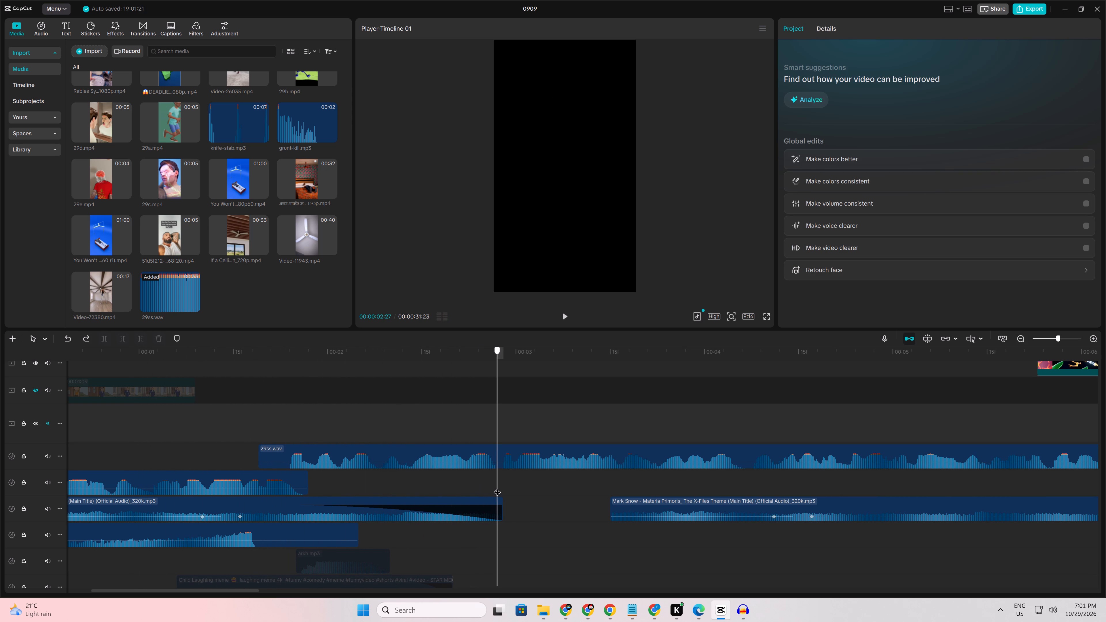
drag(497, 487, 499, 487)
click(493, 455)
key(ctrl+b)
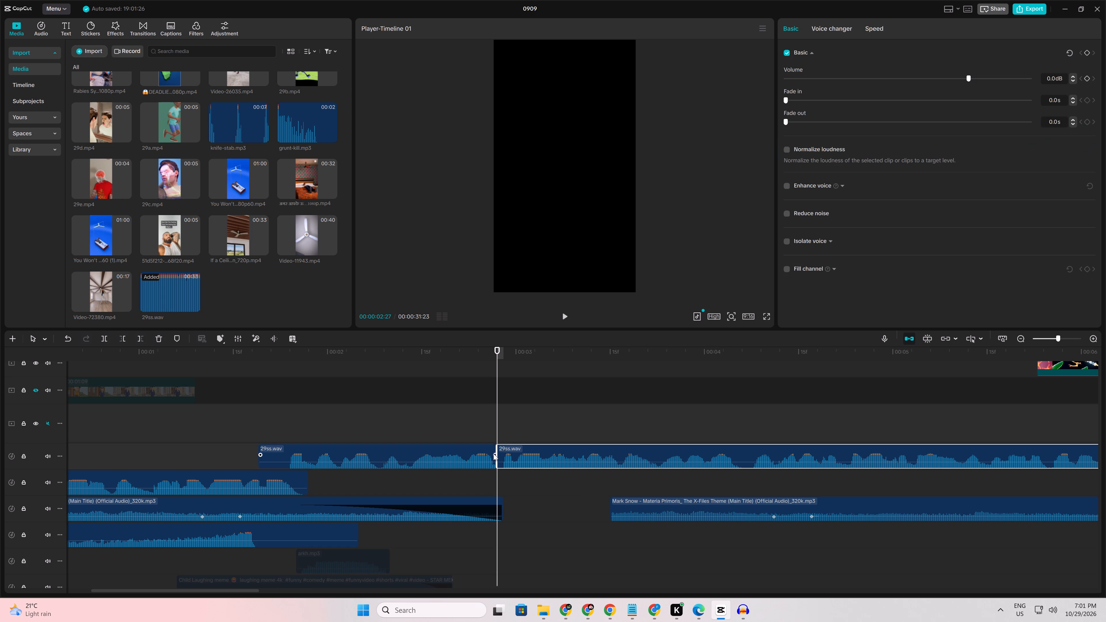
drag(515, 445, 498, 472)
Play back the new join and shift the lower 29ss.wav remainder one frame later, starting at about 00:00:02:25.
click(375, 492)
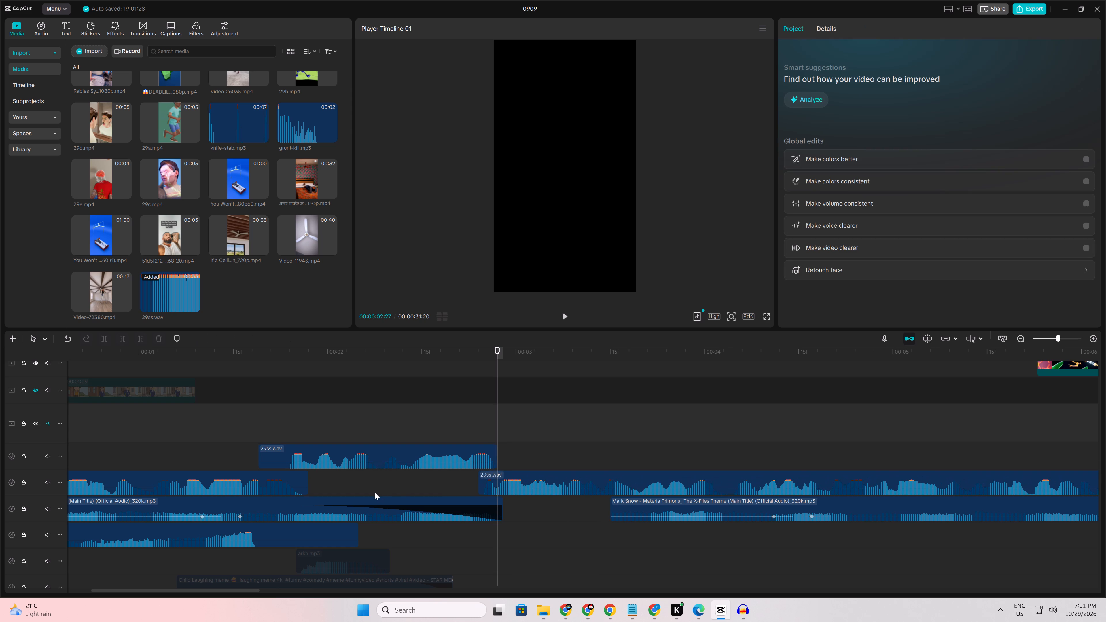
click(371, 488)
click(310, 488)
key(space)
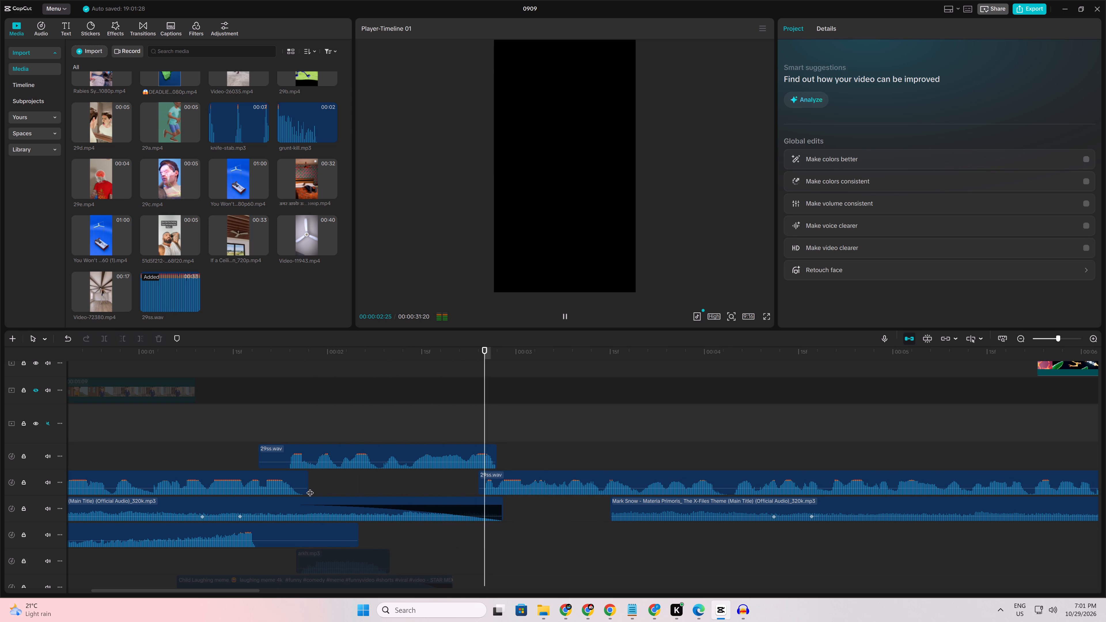
click(434, 475)
key(space)
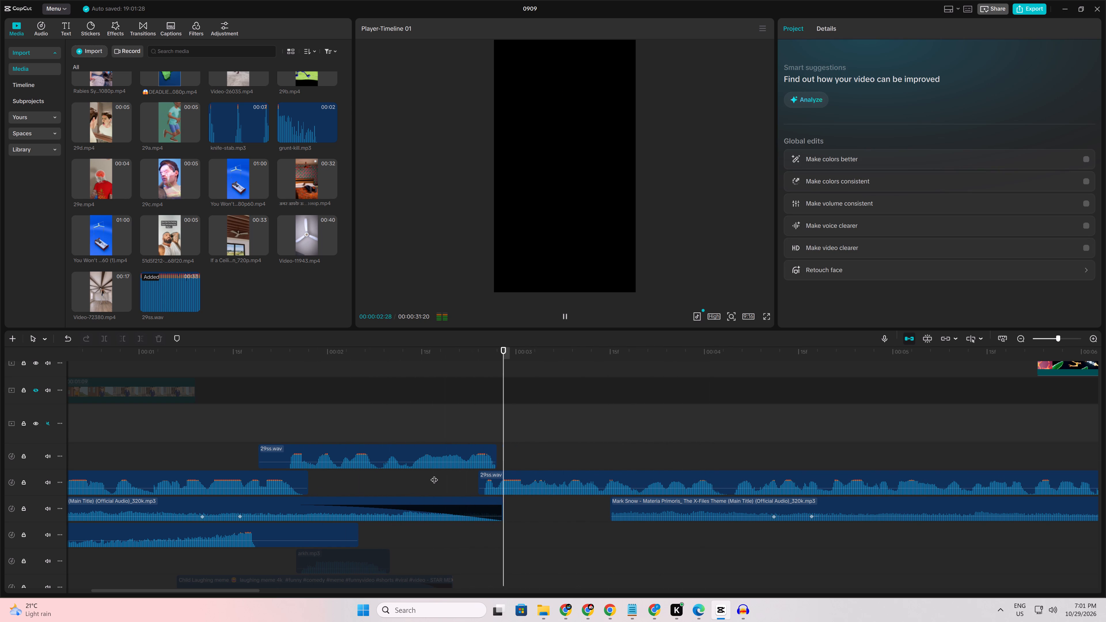
click(412, 481)
key(space)
key(space)
drag(485, 481, 485, 481)
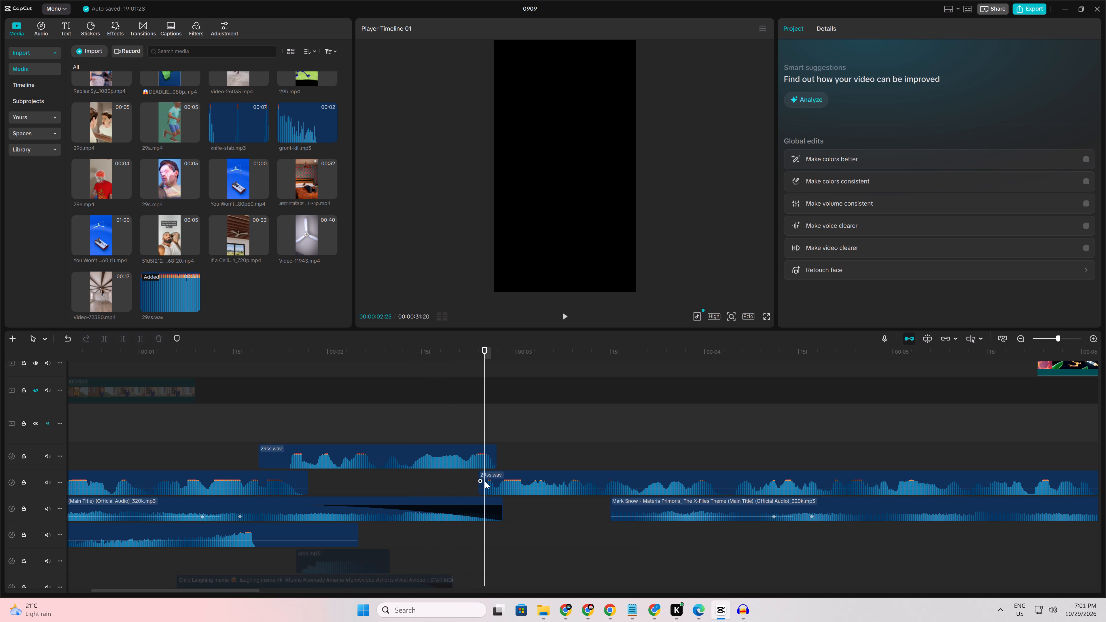
drag(485, 481, 488, 482)
click(445, 490)
key(space)
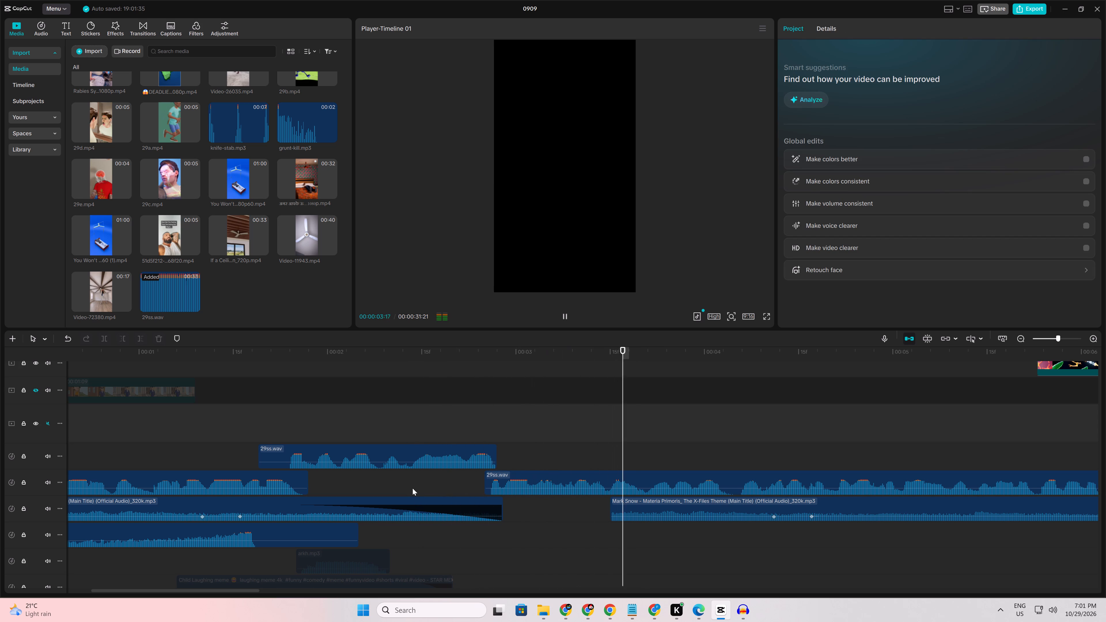
click(399, 486)
key(space)
key(space)
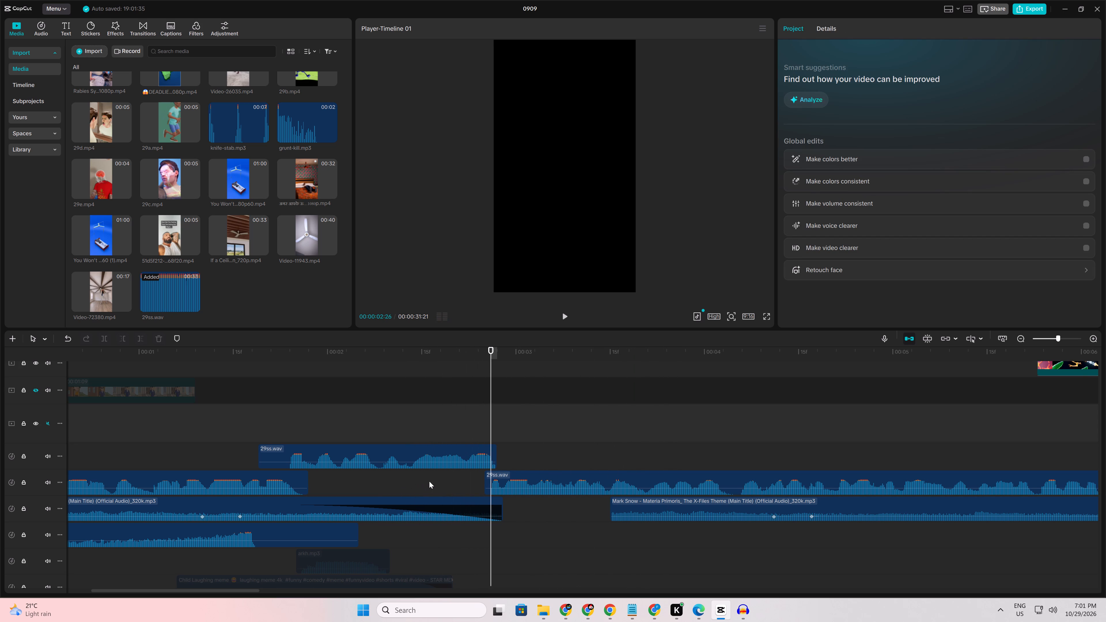
Play back the 29ss.wav clips from about 00:00:01 to 00:00:03 to check the timing of their overlaps.
ctrl+scroll(434, 481, up, 2)
click(170, 452)
key(space)
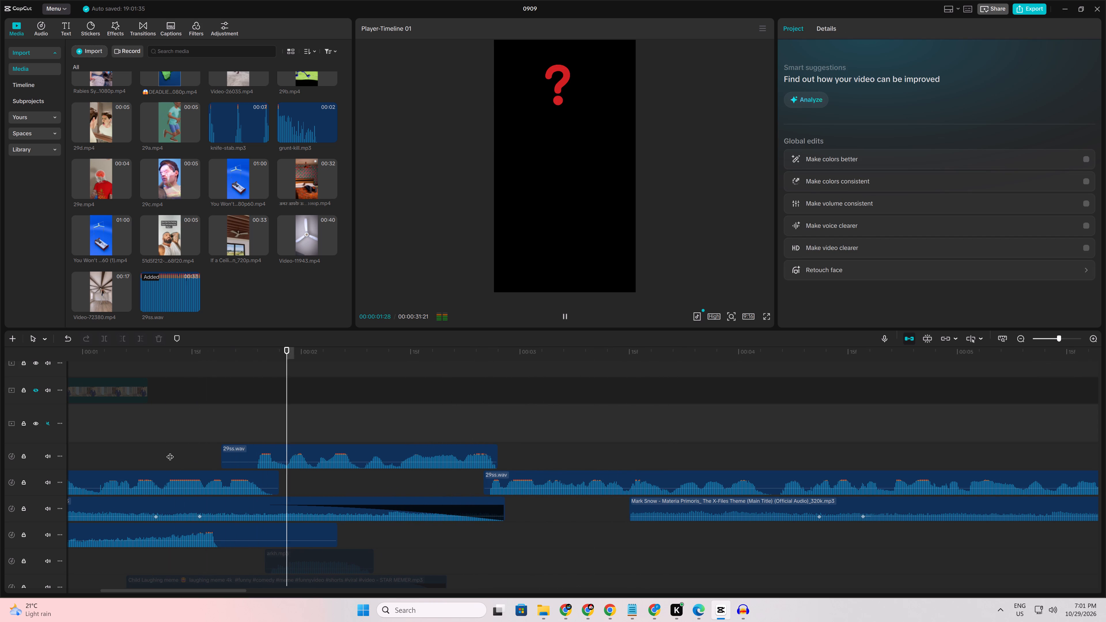
key(space)
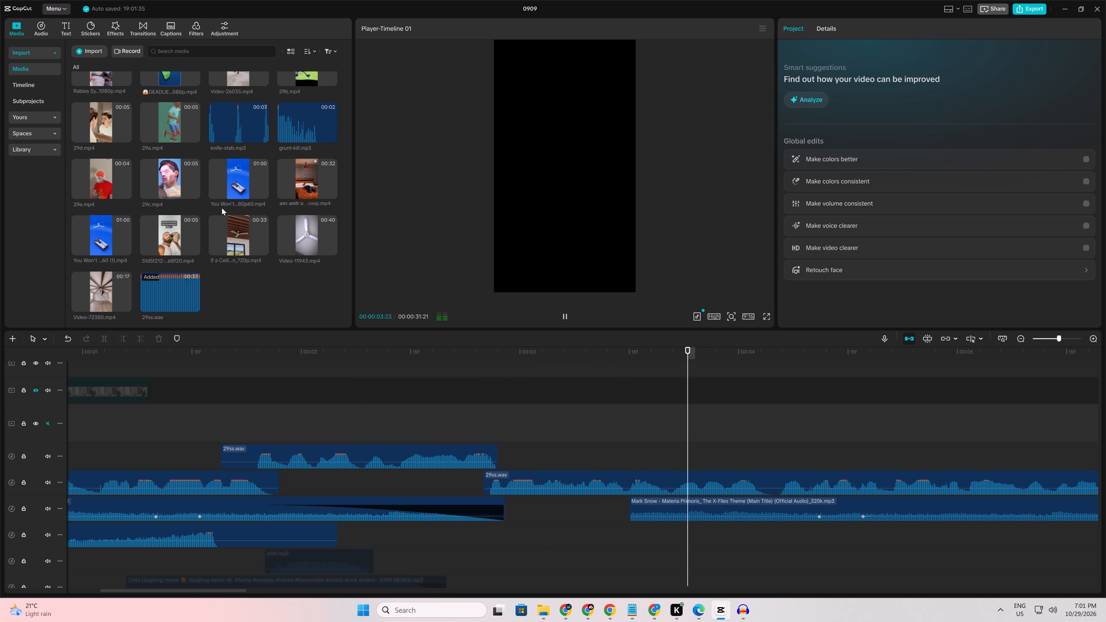
click(136, 385)
click(146, 431)
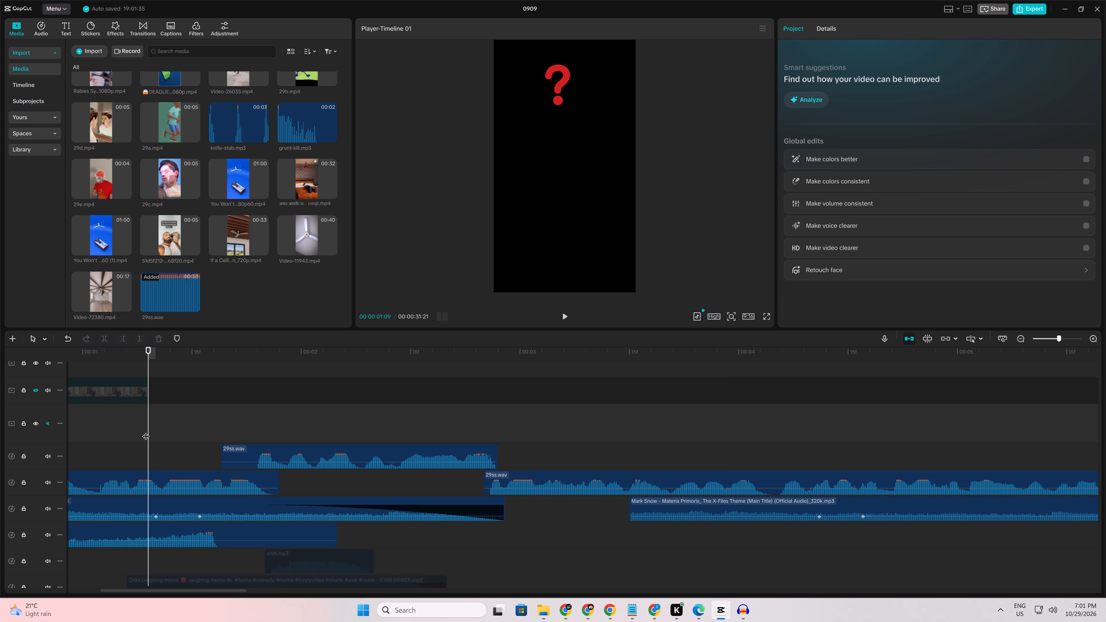
click(86, 455)
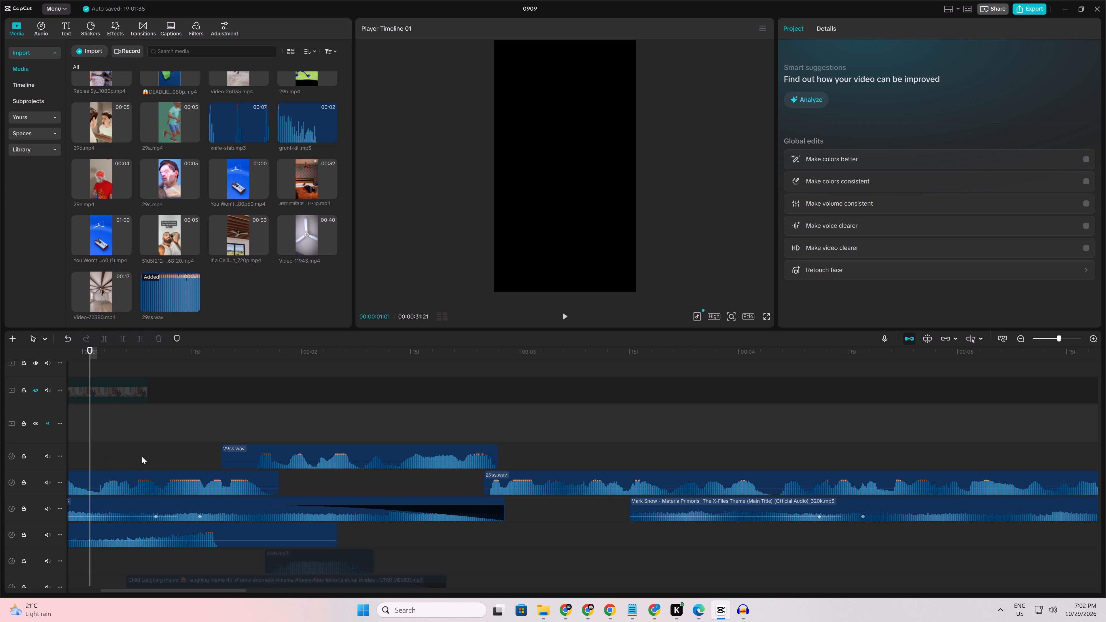
key(space)
ctrl+scroll(179, 452, down, 4)
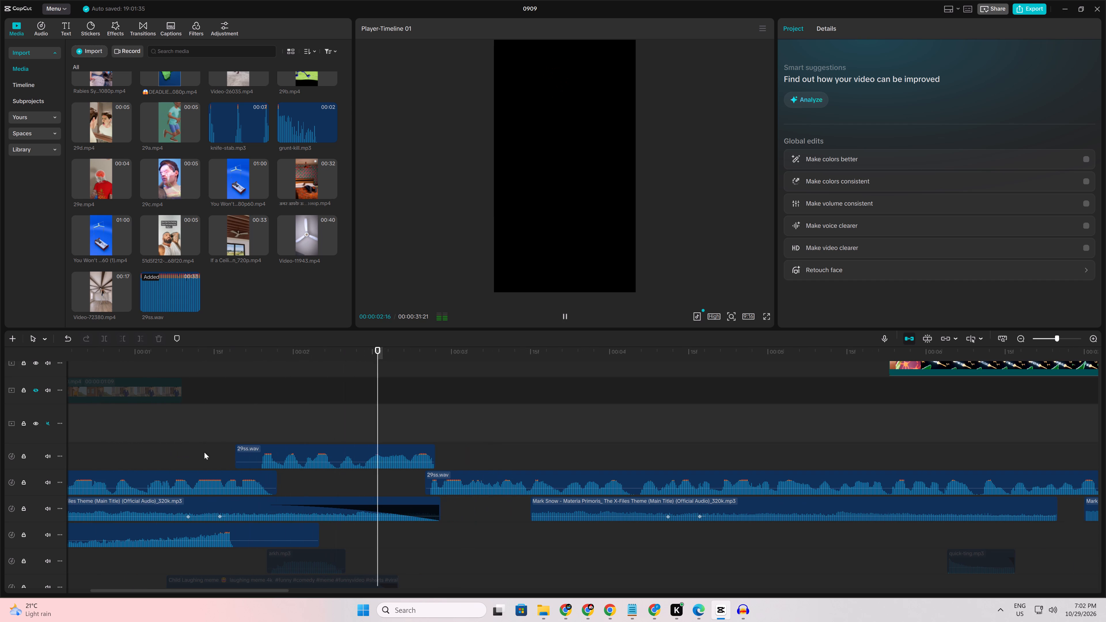
click(375, 480)
key(space)
key(space)
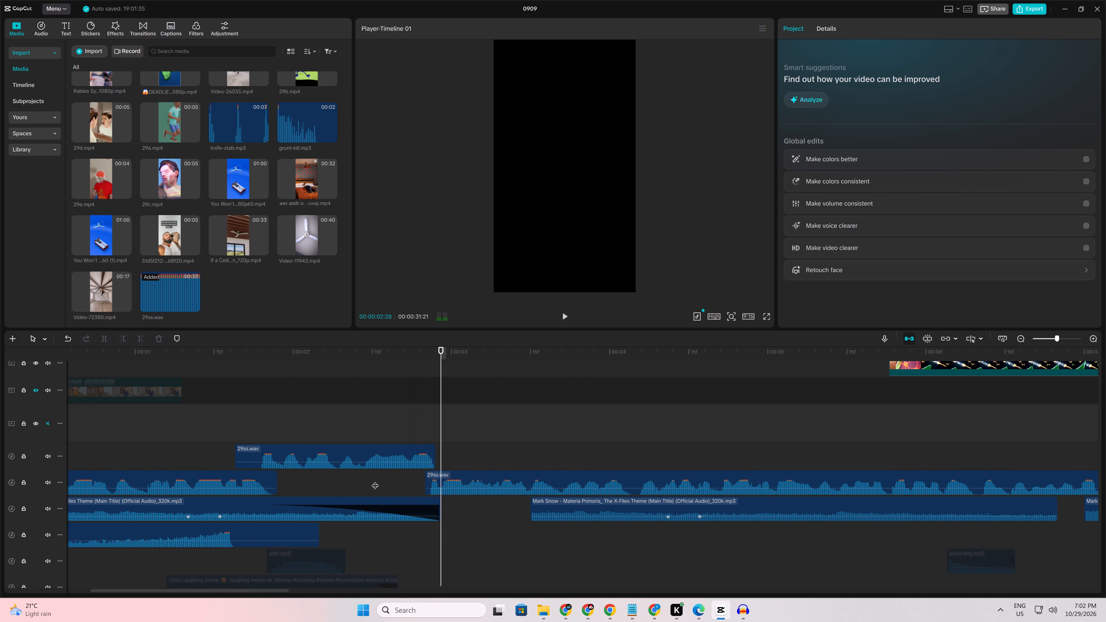
Split the long 29ss.wav clip at 00:00:04:04 and move the remainder to the audio track above, starting about five frames earlier.
key(space)
ctrl+scroll(509, 508, up, 3)
ctrl+scroll(511, 509, down, 5)
ctrl+scroll(555, 524, down, 5)
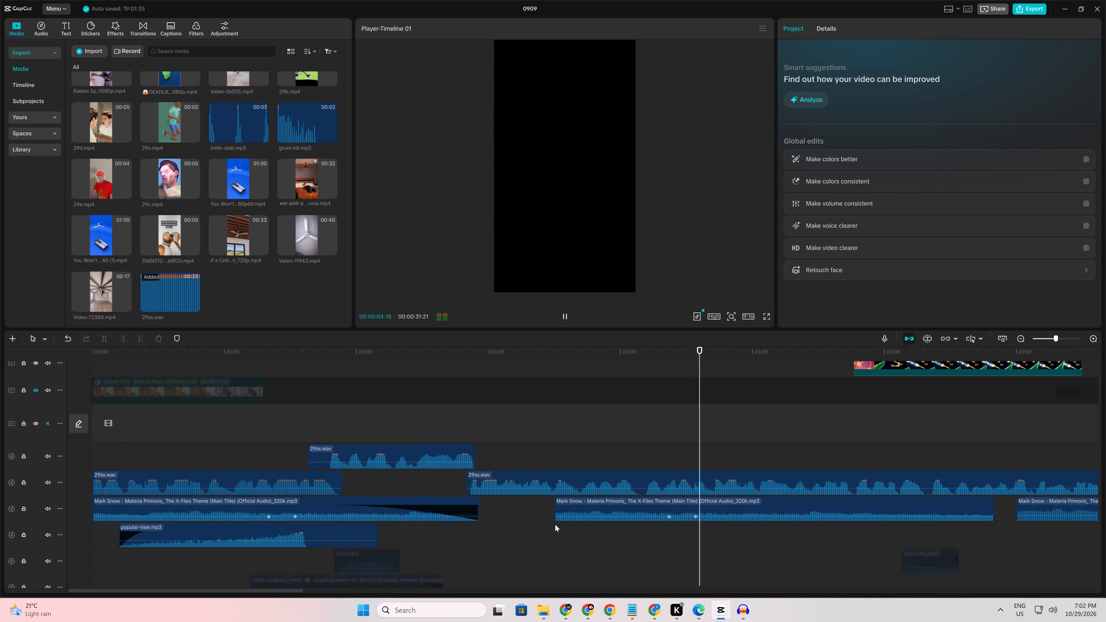
ctrl+scroll(555, 524, down, 5)
click(427, 556)
ctrl+scroll(427, 556, up, 4)
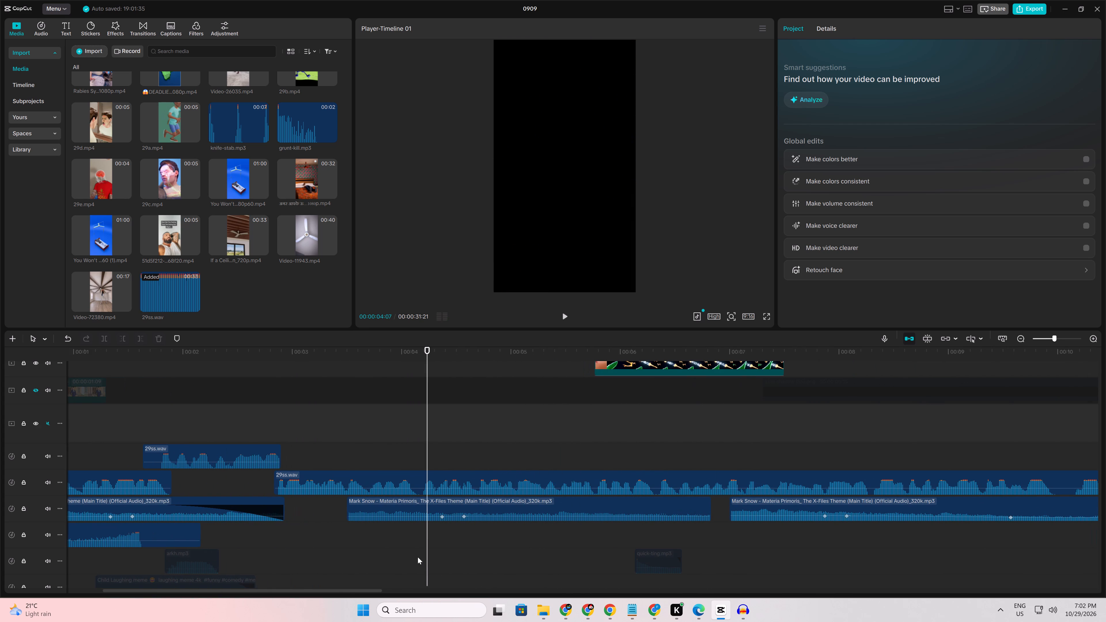
click(415, 557)
click(416, 477)
ctrl+scroll(416, 477, up, 3)
click(416, 477)
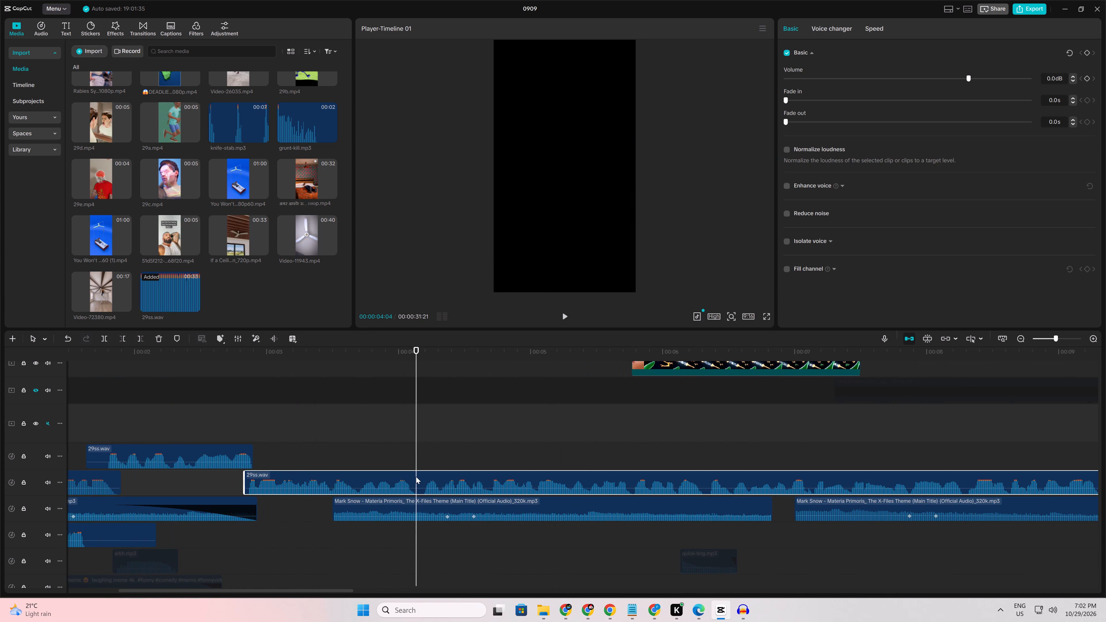
key(ctrl+b)
drag(440, 473, 418, 451)
click(305, 445)
key(space)
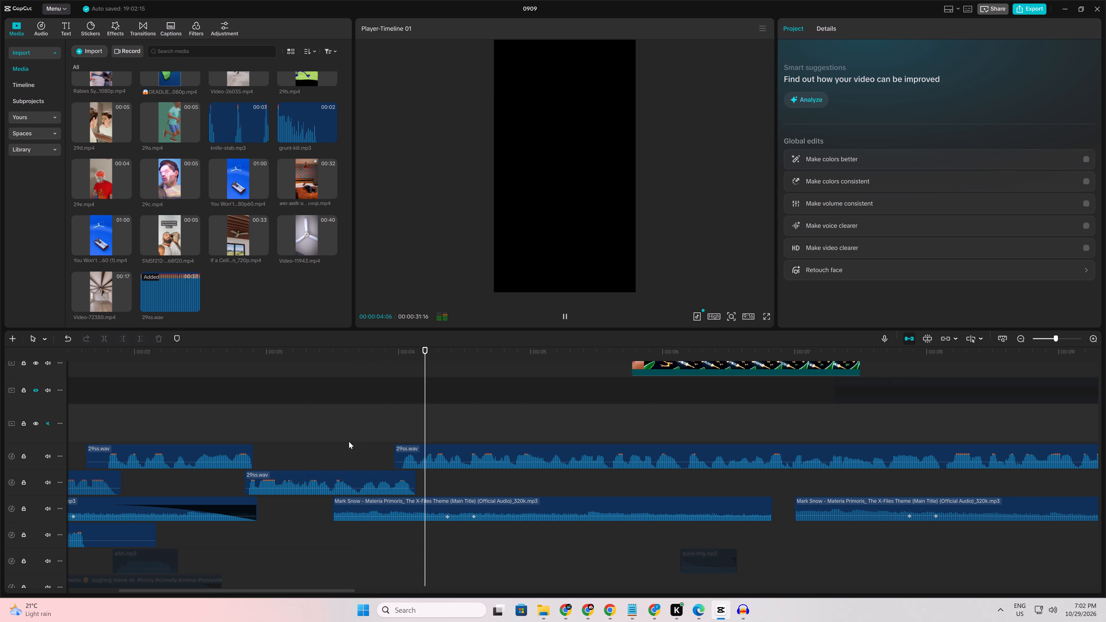
Split the upper 29ss.wav clip at 00:00:08:04 and move the remainder to the track below, starting at about 00:00:08:00.
drag(334, 589, 423, 588)
ctrl+scroll(462, 558, up, 2)
key(space)
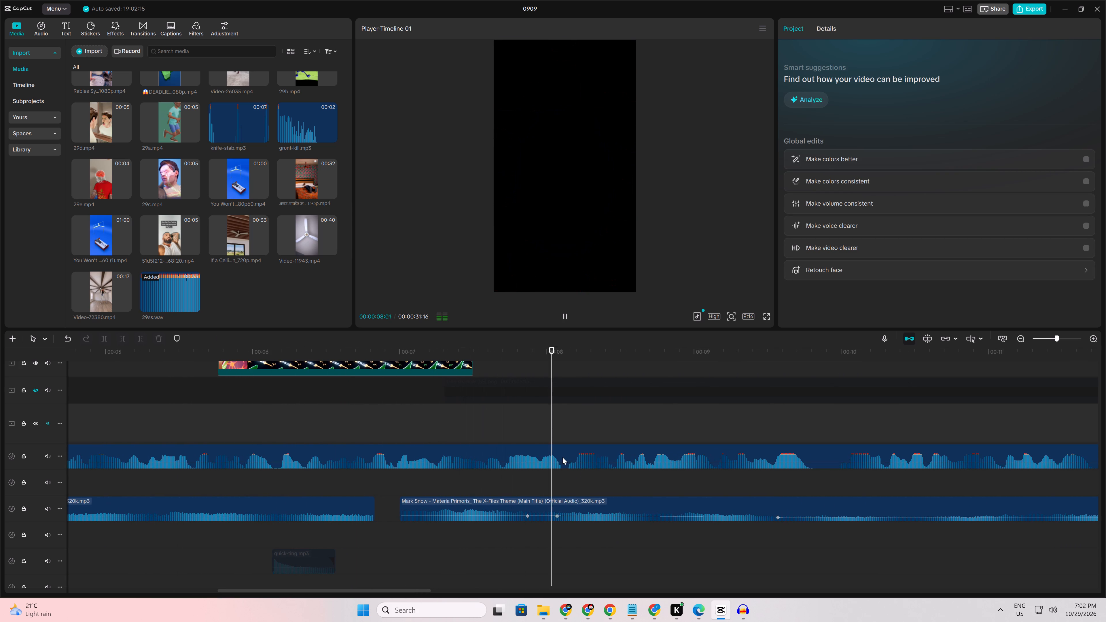
click(559, 455)
click(559, 427)
drag(559, 427, 564, 428)
click(561, 458)
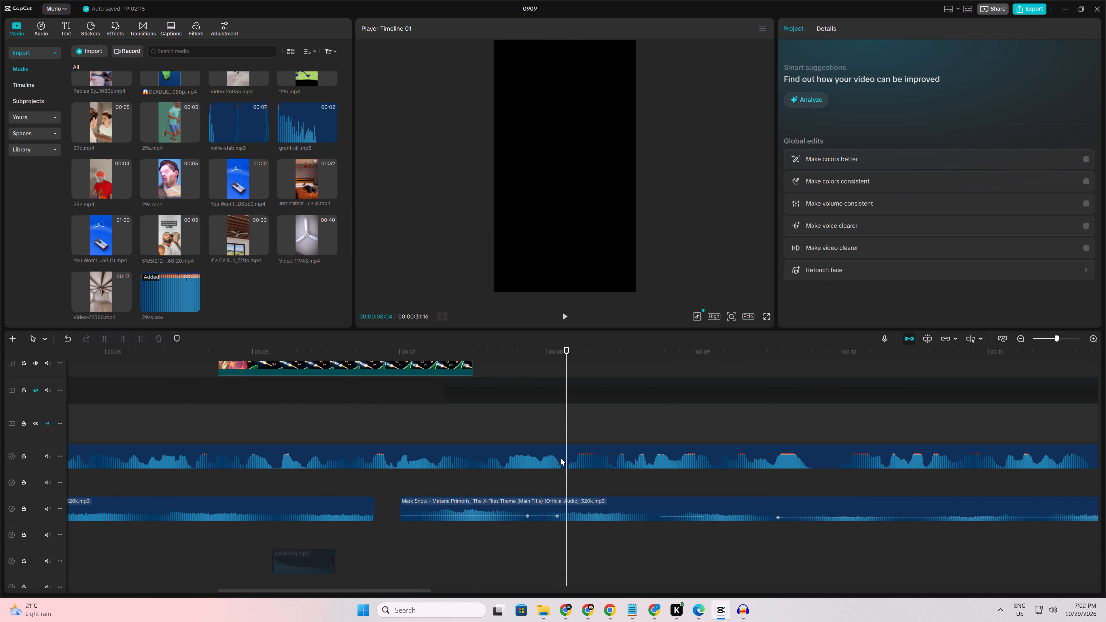
key(ctrl+b)
drag(588, 454, 566, 477)
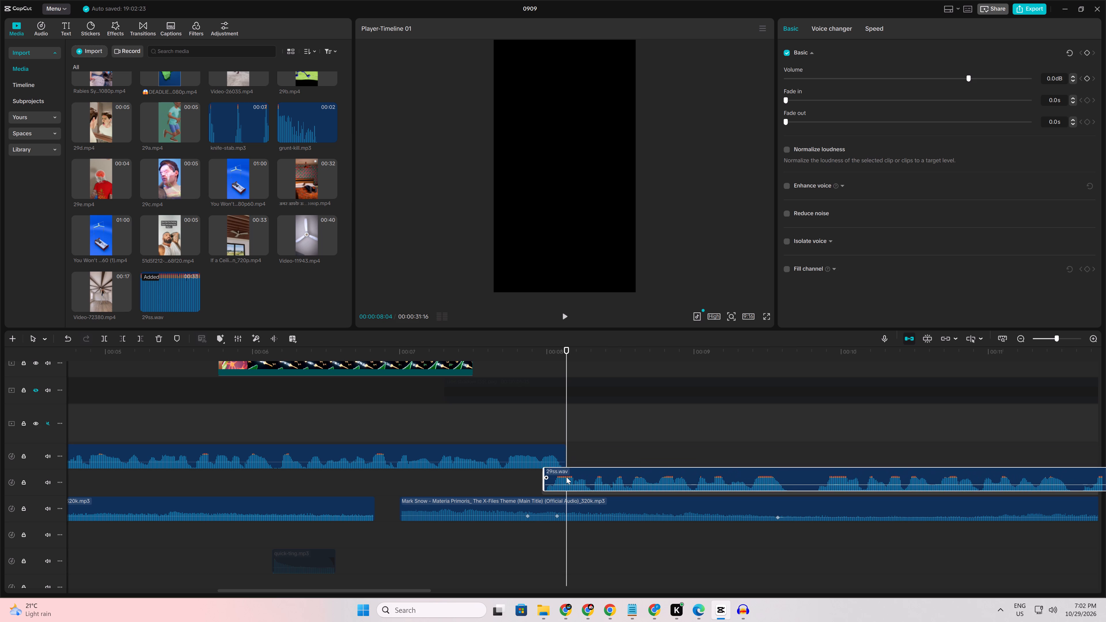
drag(566, 477, 567, 477)
click(453, 480)
key(space)
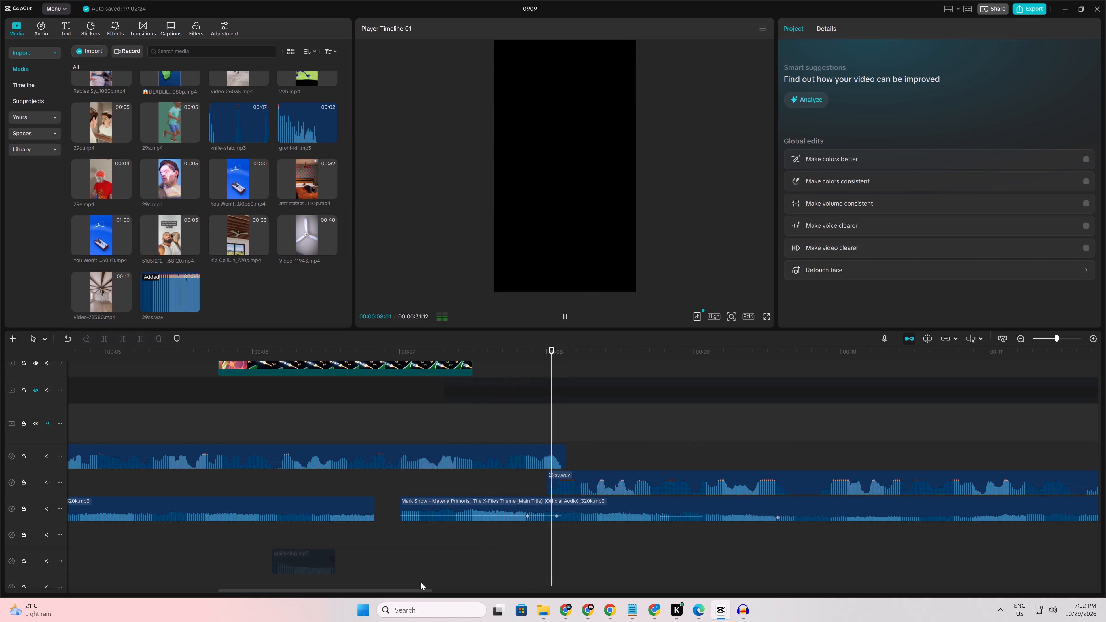
key(space)
Listen for the next pause in the lower 29ss.wav clip and split the clip at 00:00:09:24.
drag(404, 589, 497, 587)
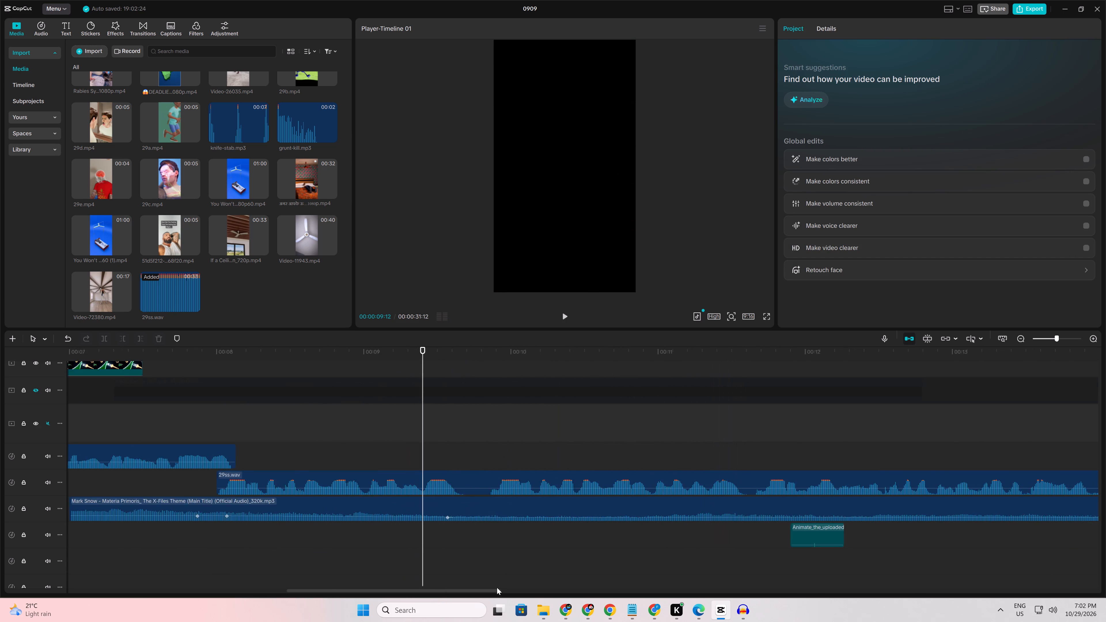
drag(497, 587, 529, 587)
key(space)
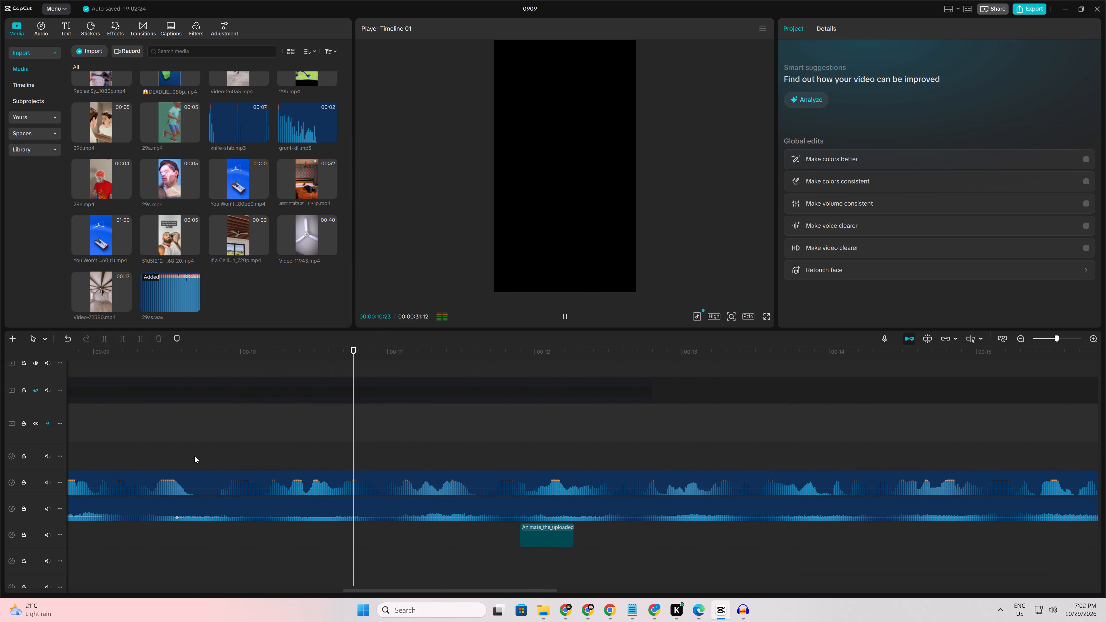
ctrl+scroll(194, 456, down, 5)
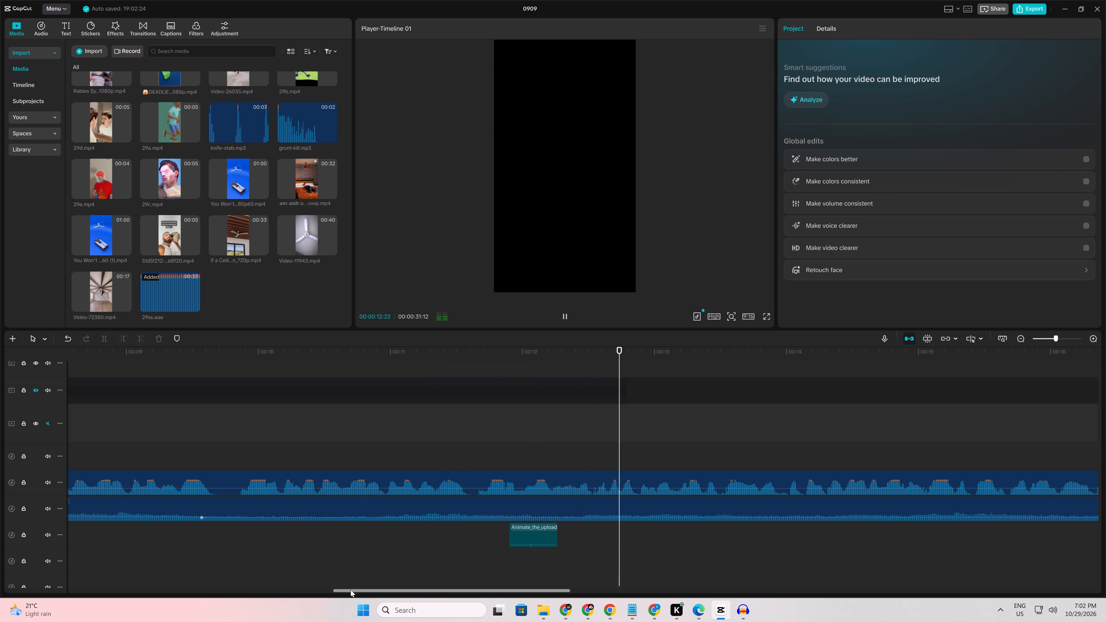
drag(351, 590, 296, 596)
key(space)
click(468, 452)
click(463, 480)
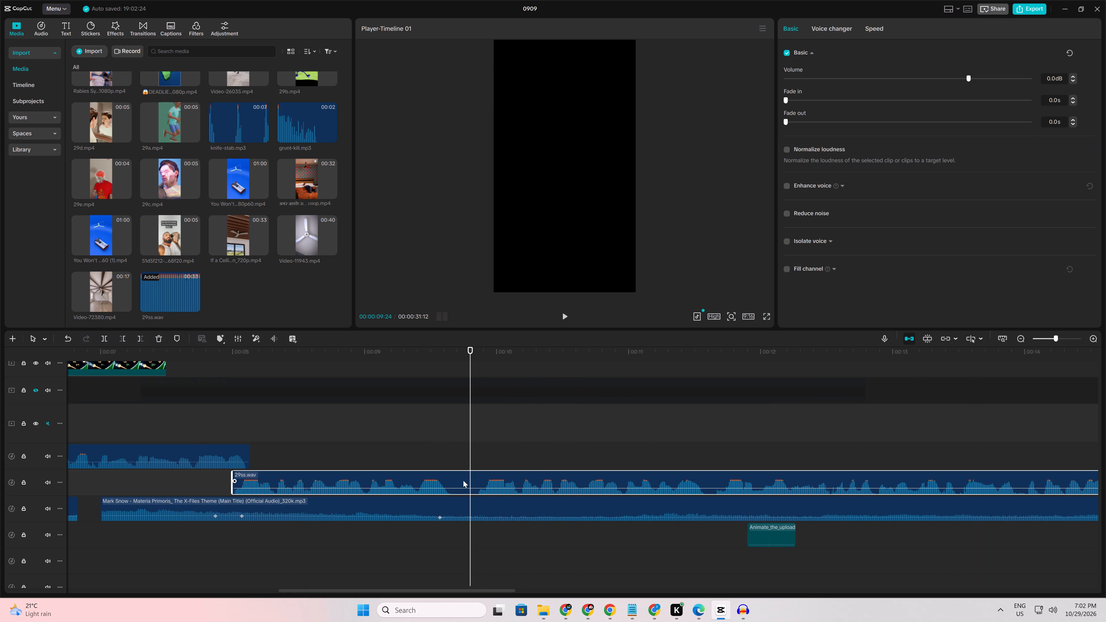
key(ctrl+b)
Trim off the last 29ss.wav piece before 00:00:11:20 and move the rest to the track above, starting at about 00:00:09:16.
ctrl+scroll(497, 487, down, 5)
click(623, 446)
drag(625, 446, 647, 461)
click(642, 482)
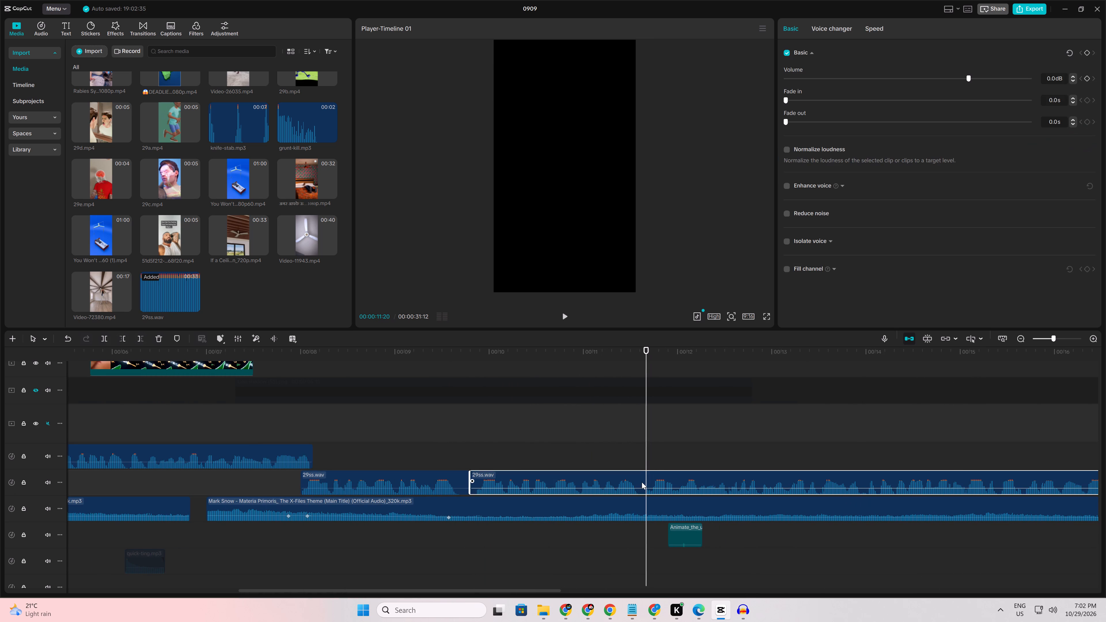
key(q)
drag(659, 477, 461, 452)
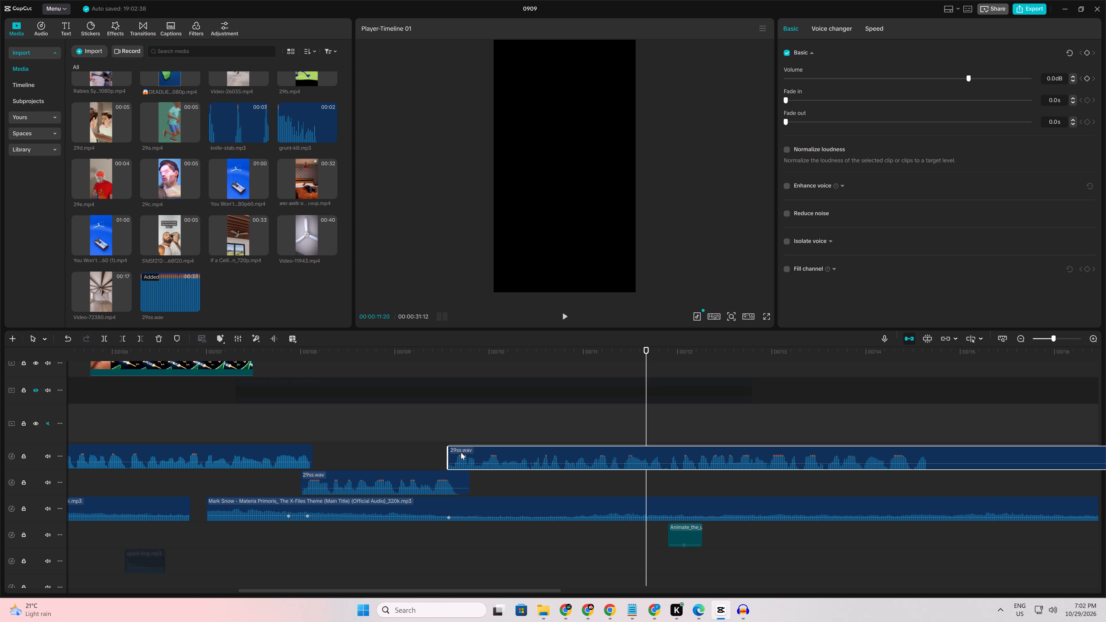
drag(461, 452, 457, 453)
Listen for the next pause, split the upper 29ss.wav clip at 00:00:11:25 and move the remainder to the track below, starting about five frames earlier.
click(397, 461)
click(361, 460)
key(space)
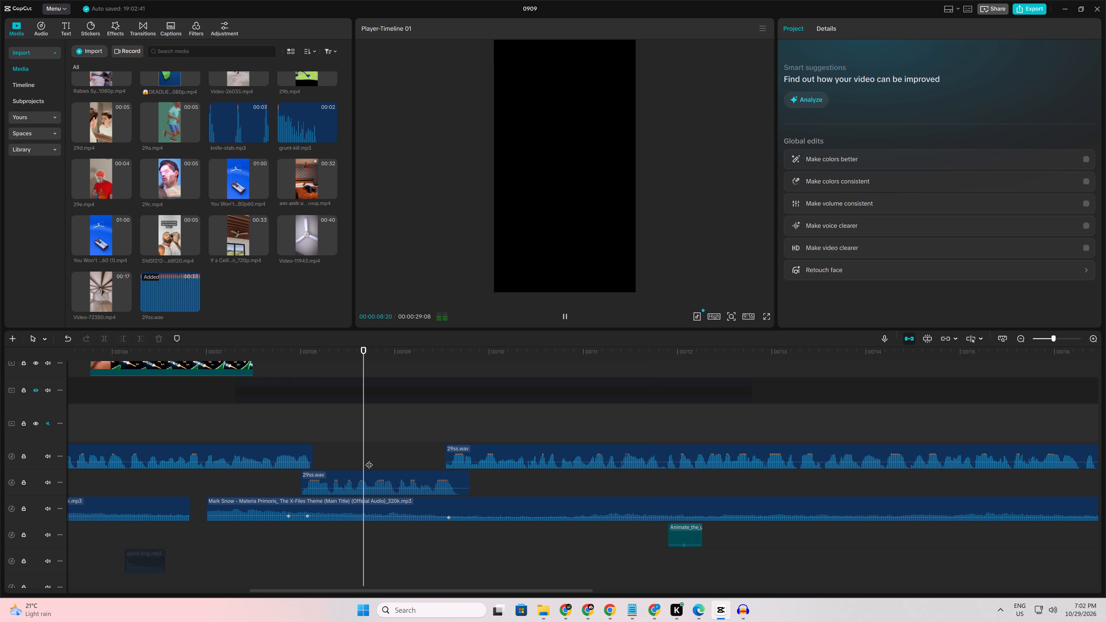
drag(397, 589, 433, 589)
ctrl+scroll(421, 587, up, 4)
ctrl+scroll(421, 587, down, 6)
ctrl+scroll(468, 569, up, 5)
click(552, 481)
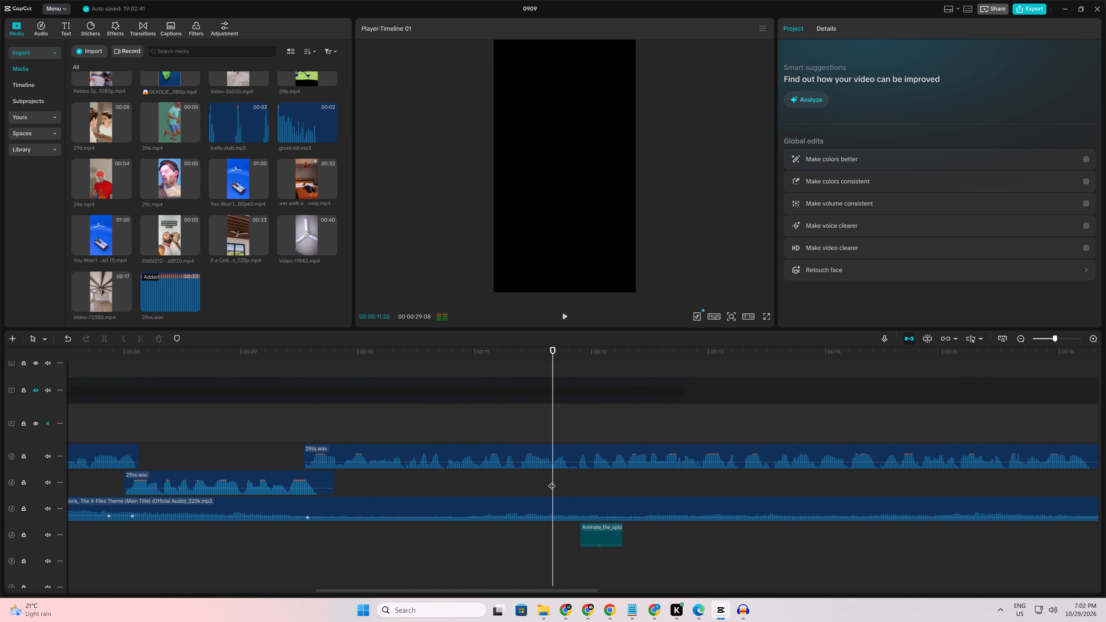
drag(552, 481, 572, 484)
click(565, 446)
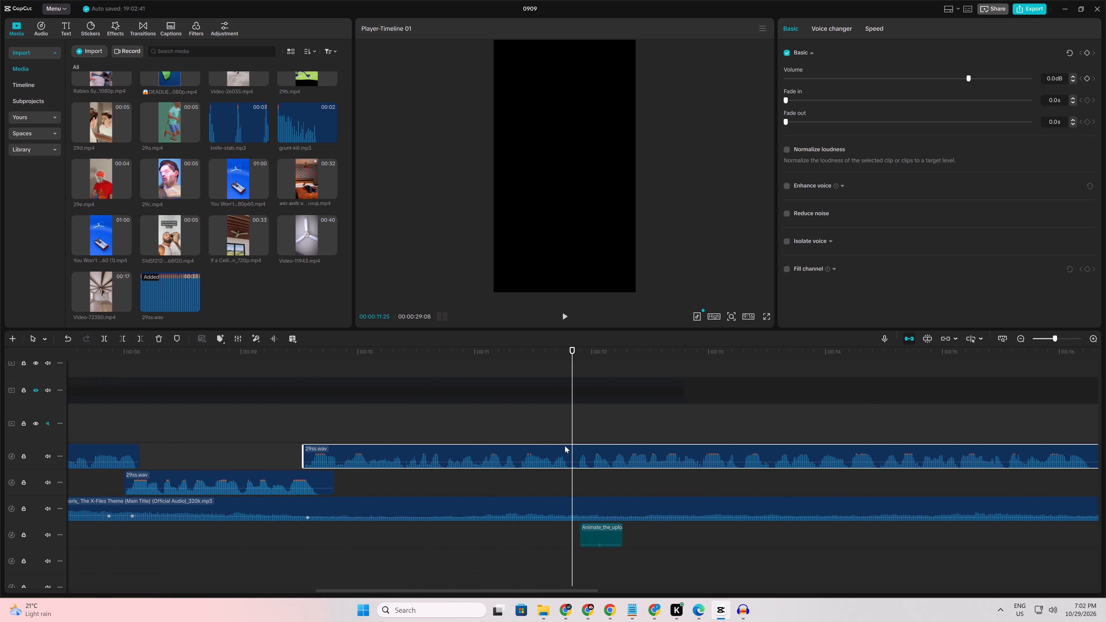
key(ctrl+b)
drag(588, 449, 569, 477)
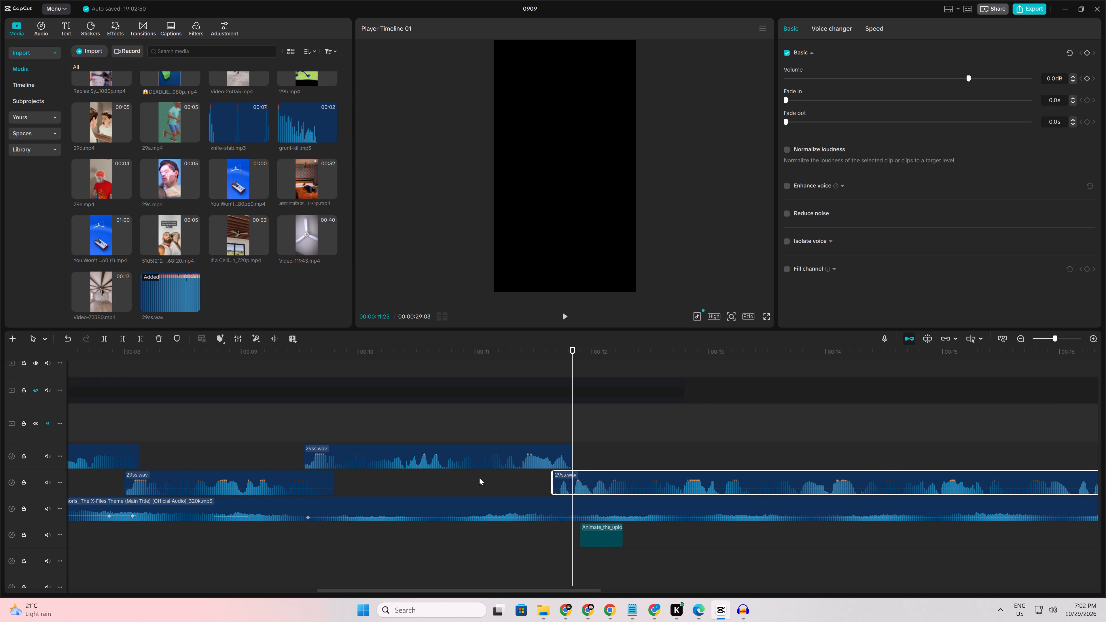
Play back the 29ss.wav clips from about 00:00:10 to 00:00:13 to check the overlap near 00:00:11:20.
click(425, 491)
key(space)
key(space)
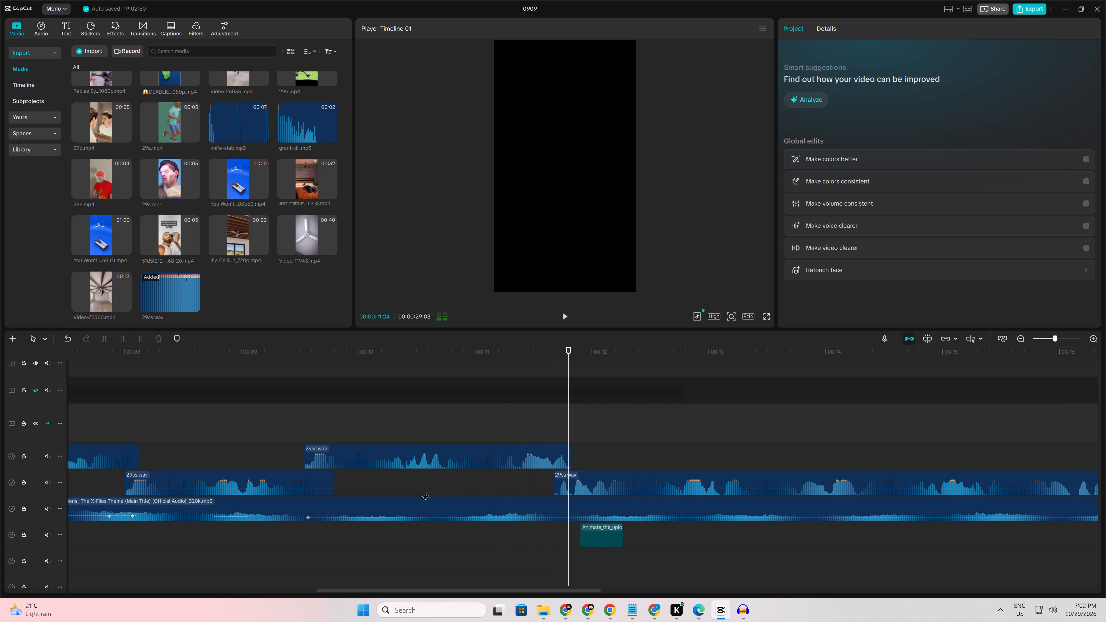
click(372, 422)
key(space)
key(space)
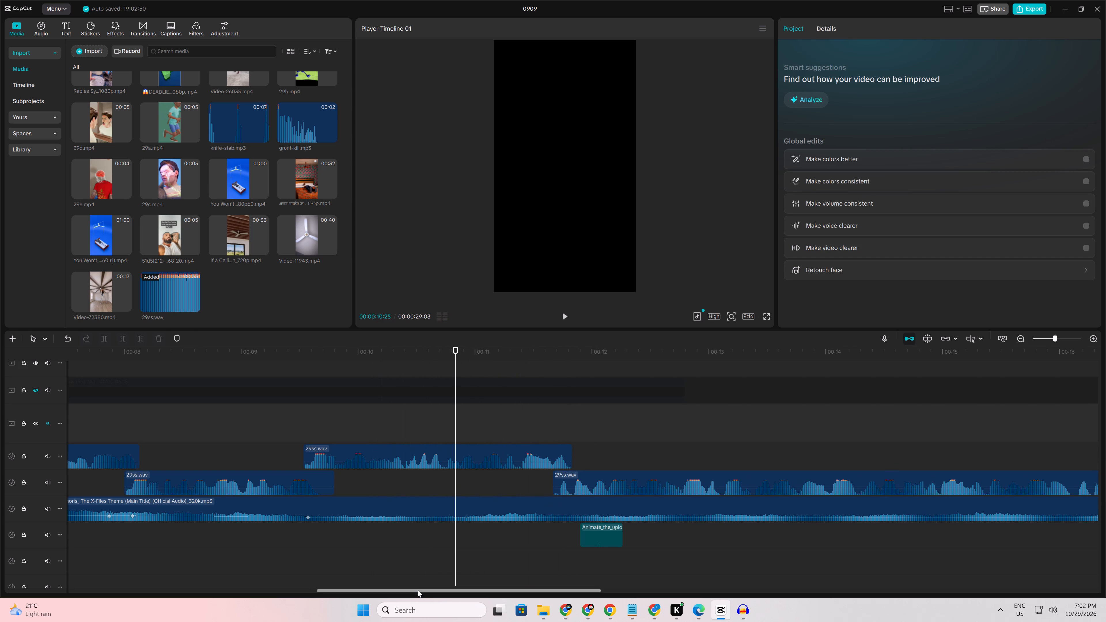
drag(418, 590, 440, 591)
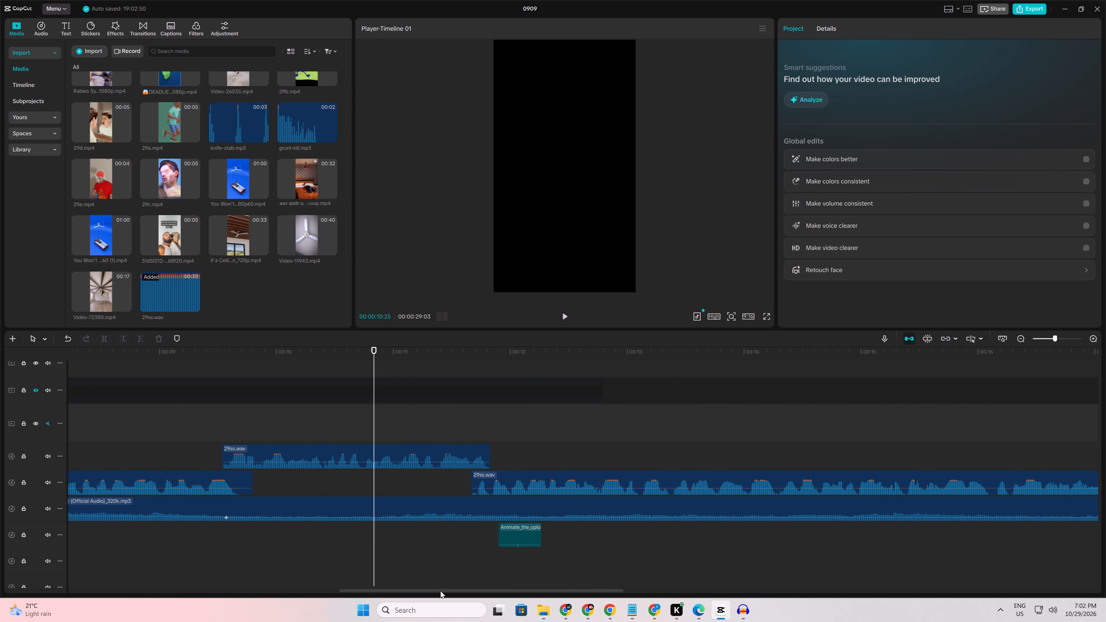
drag(440, 591, 444, 590)
click(313, 438)
key(space)
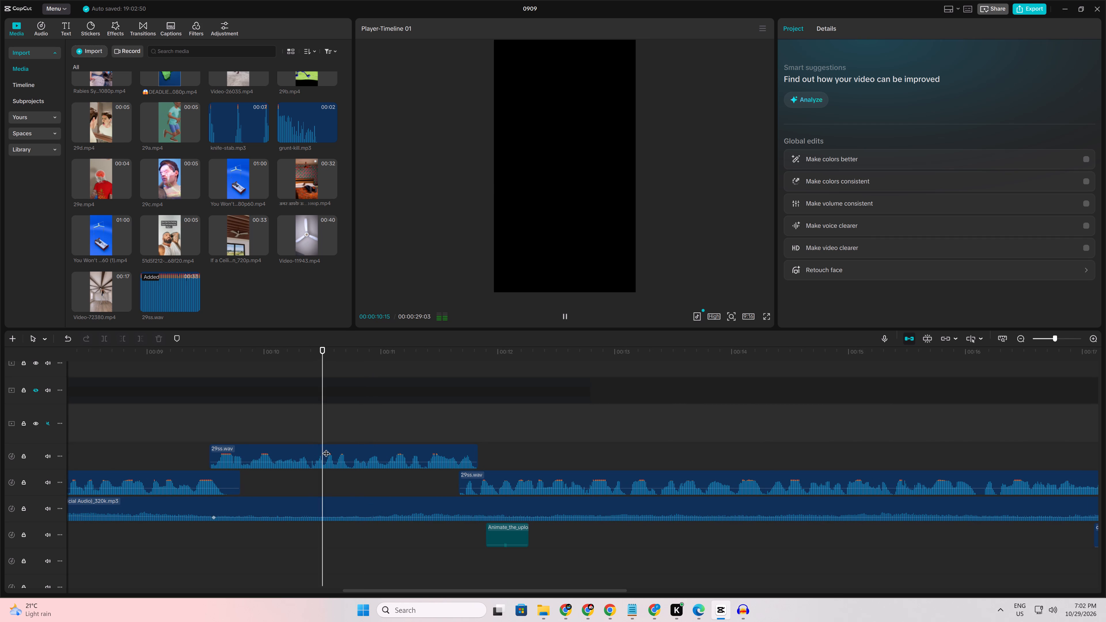
drag(380, 590, 431, 585)
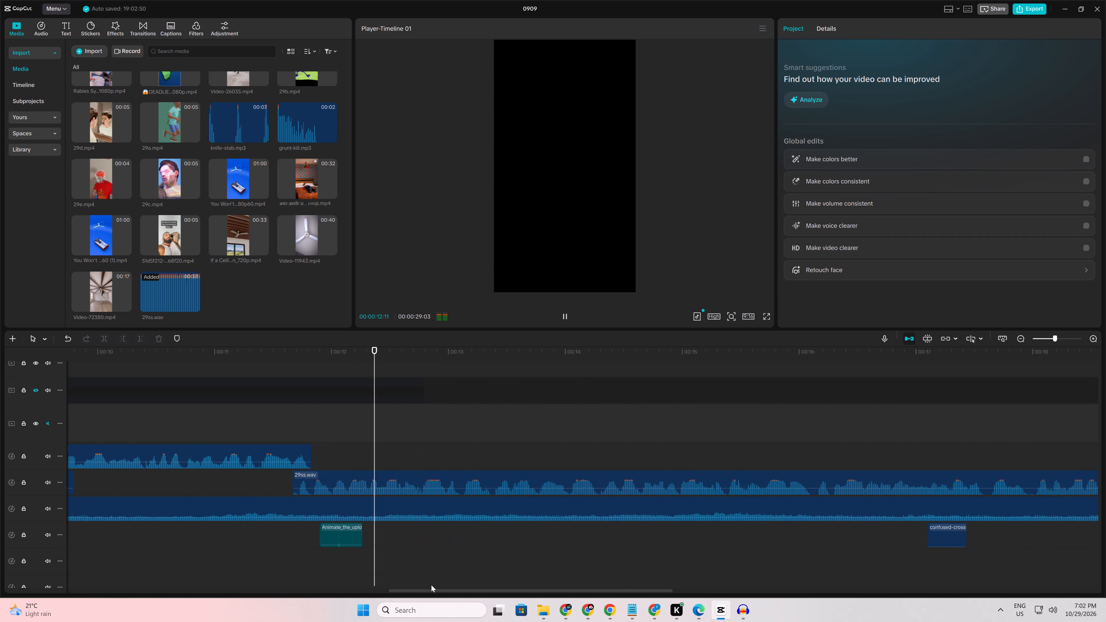
drag(431, 585, 463, 585)
scroll(463, 585, up, 3)
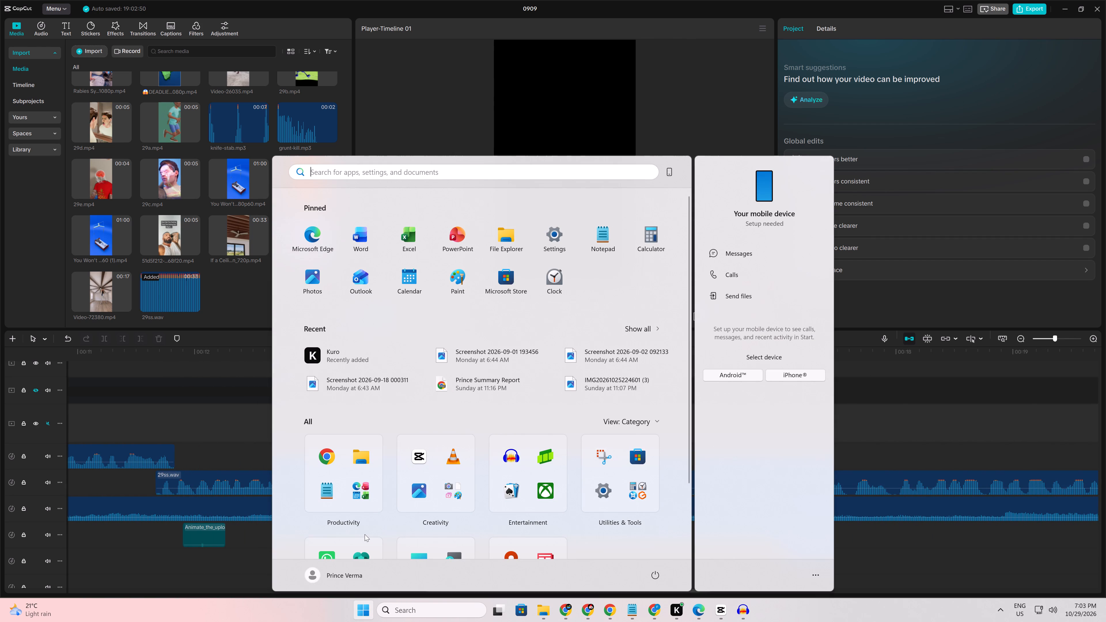
click(219, 462)
key(space)
ctrl+scroll(344, 512, up, 3)
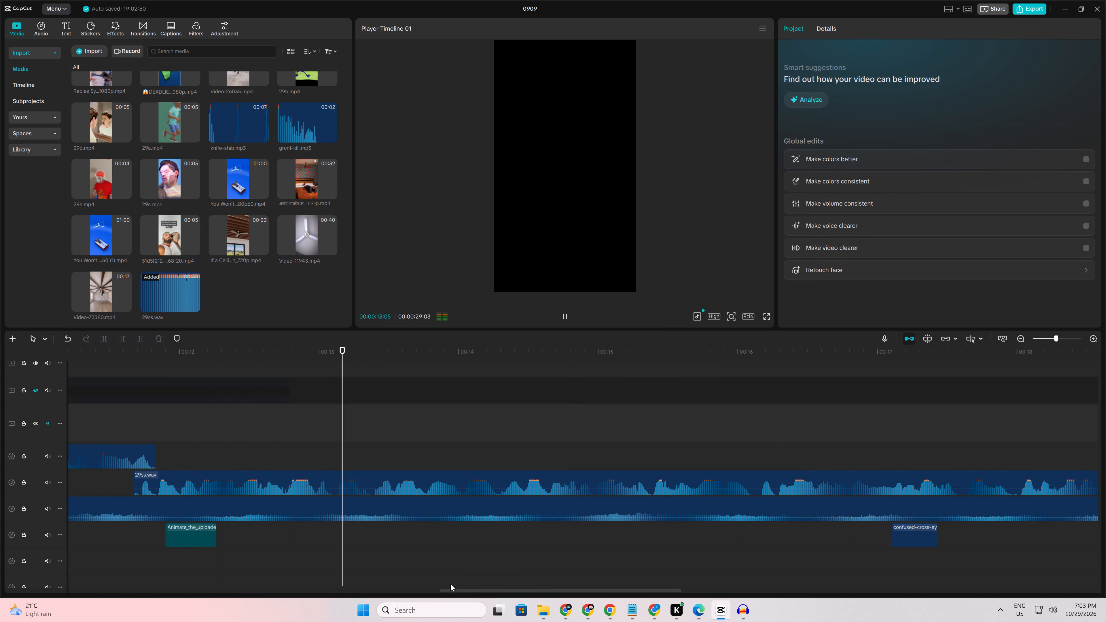
Split the lower 29ss.wav clip at the pause at 00:00:14:08 and move the remainder to the track above, starting at about 00:00:14:03.
drag(465, 590, 509, 589)
click(166, 427)
key(space)
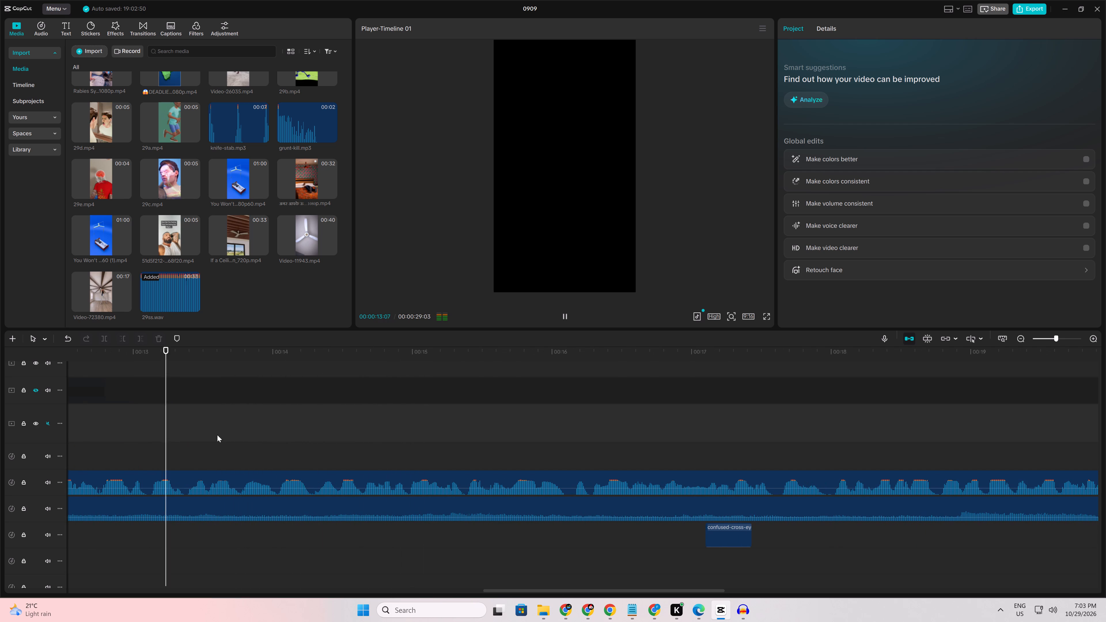
key(space)
click(311, 469)
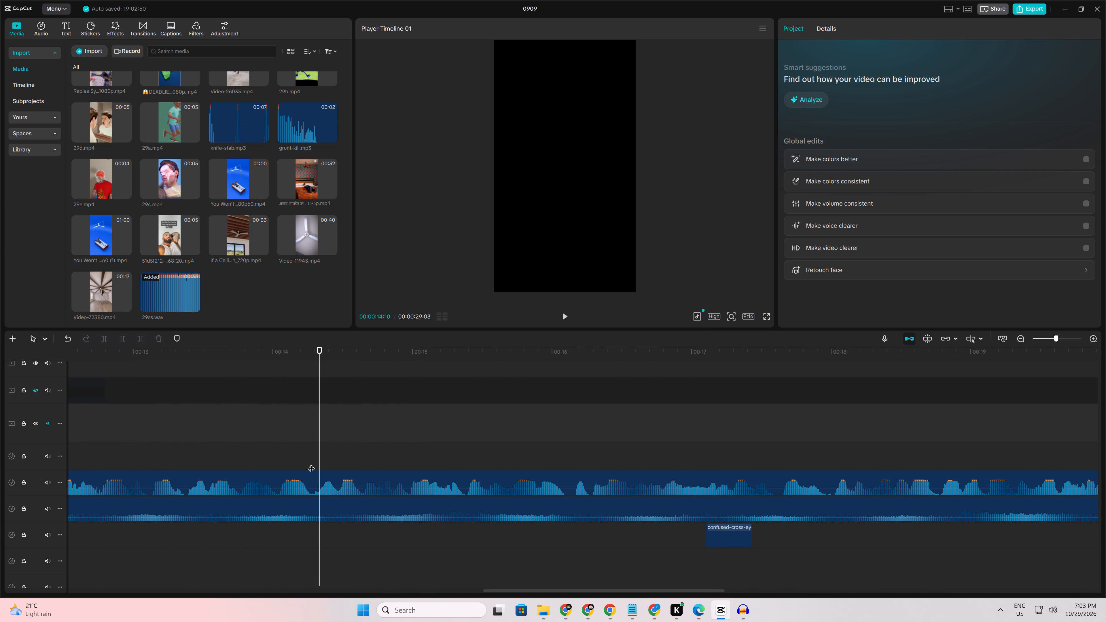
click(312, 477)
key(ctrl+b)
drag(326, 479, 305, 456)
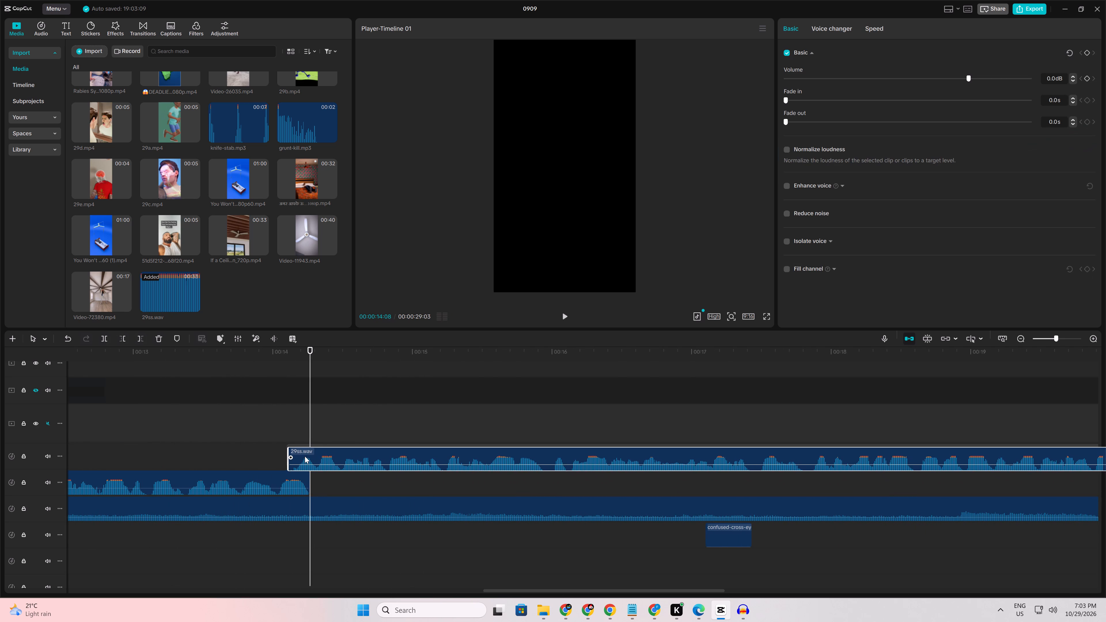
drag(305, 456, 302, 456)
Listen for the next pause, split the upper 29ss.wav clip at 00:00:15:28 and move the remainder to the track below, starting at about 00:00:15:23.
click(180, 451)
key(space)
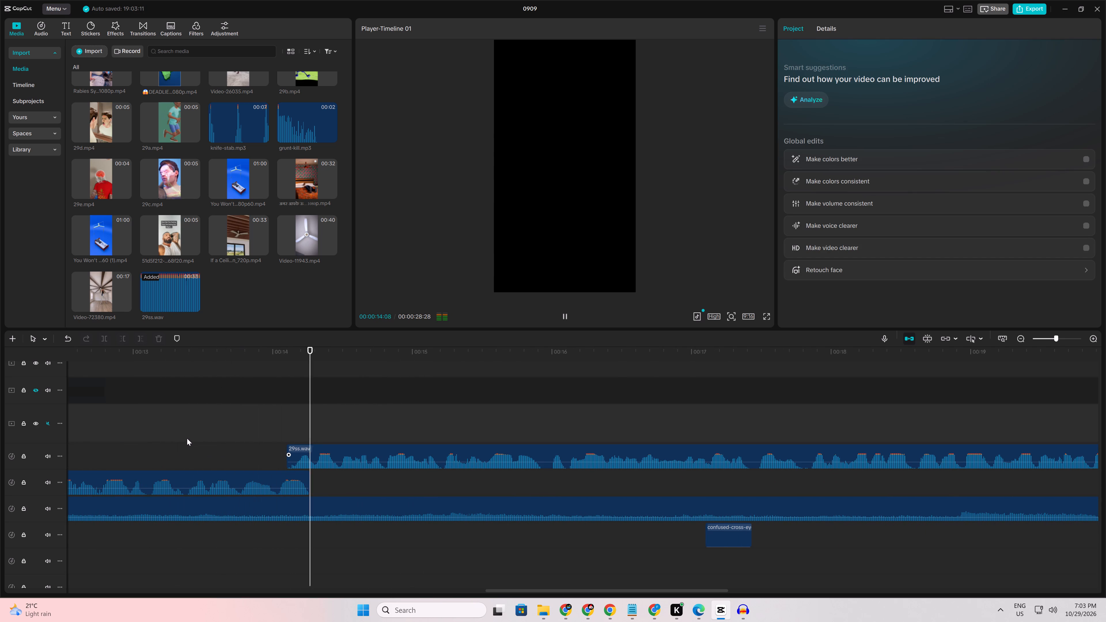
key(space)
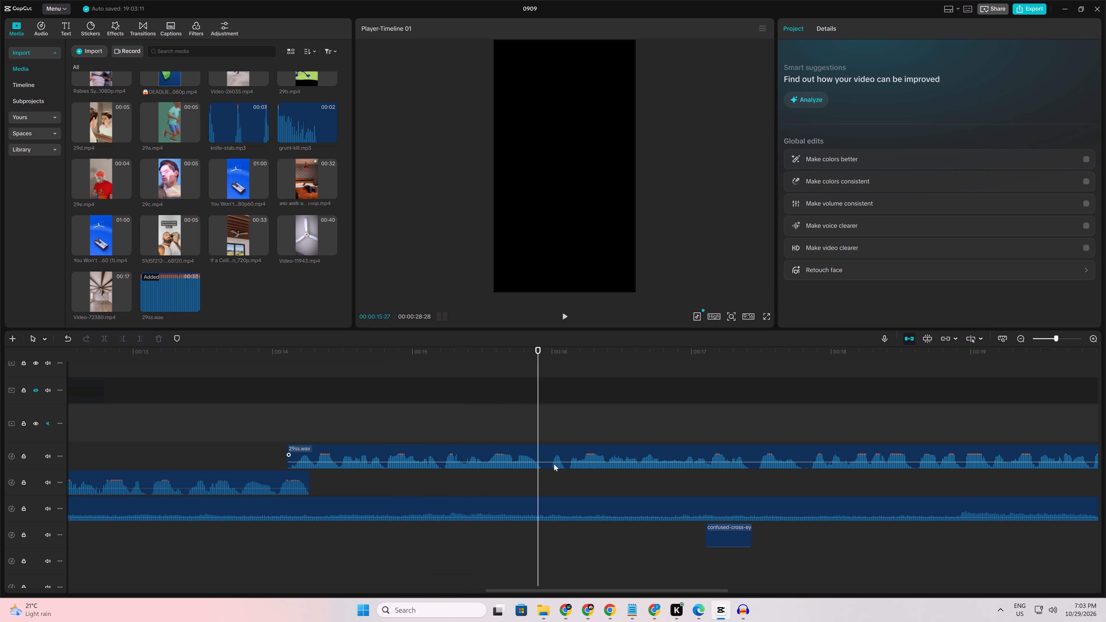
double_click(543, 479)
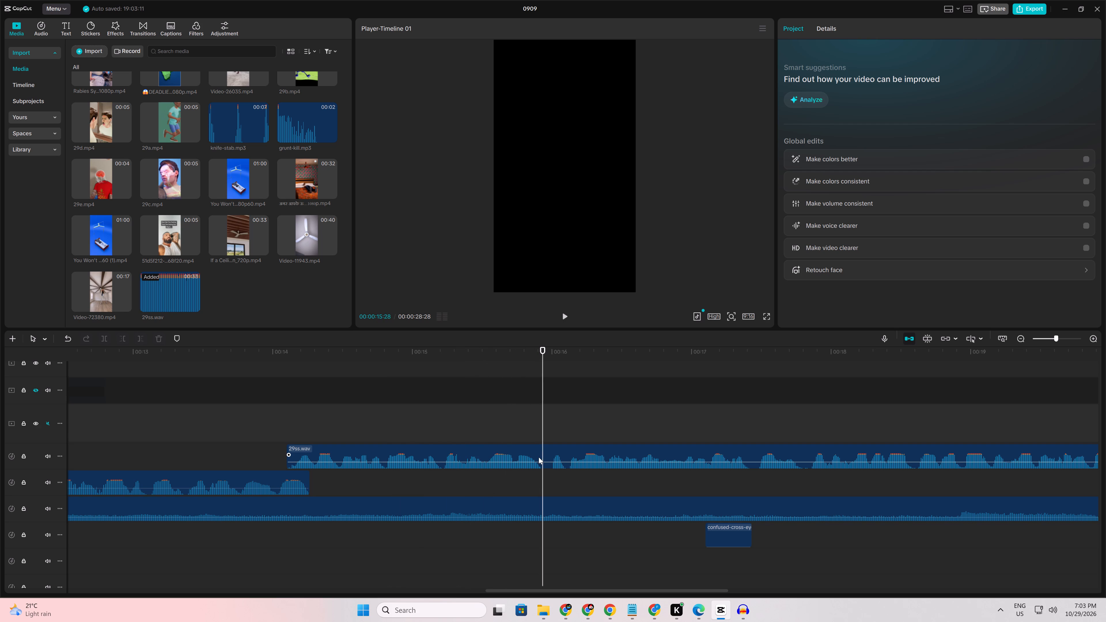
click(539, 457)
key(ctrl+b)
drag(562, 453, 545, 479)
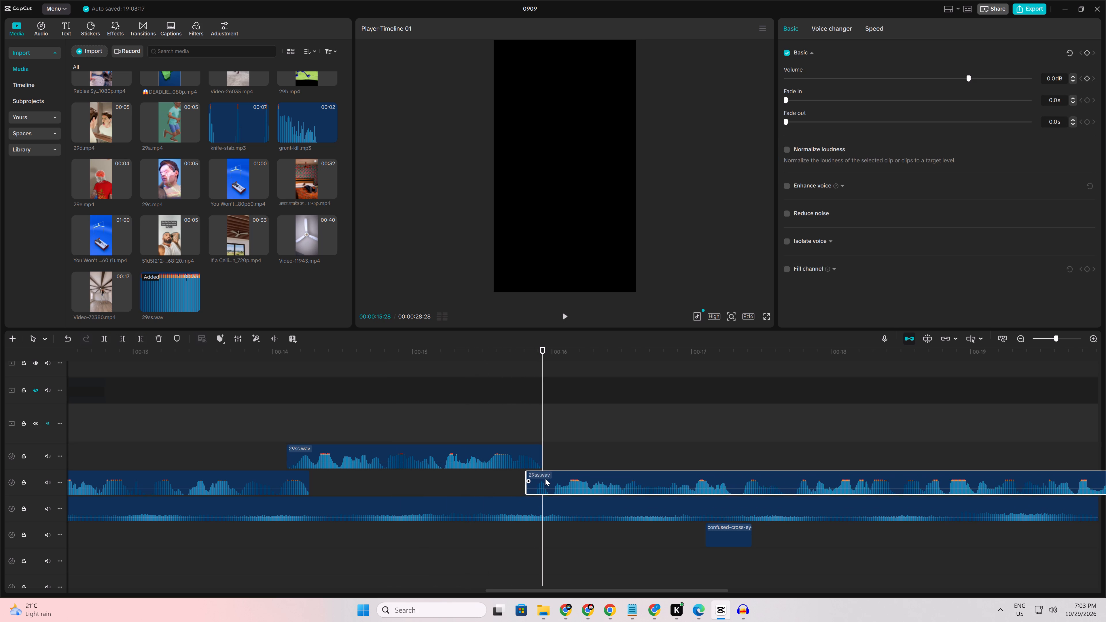
drag(545, 479, 541, 478)
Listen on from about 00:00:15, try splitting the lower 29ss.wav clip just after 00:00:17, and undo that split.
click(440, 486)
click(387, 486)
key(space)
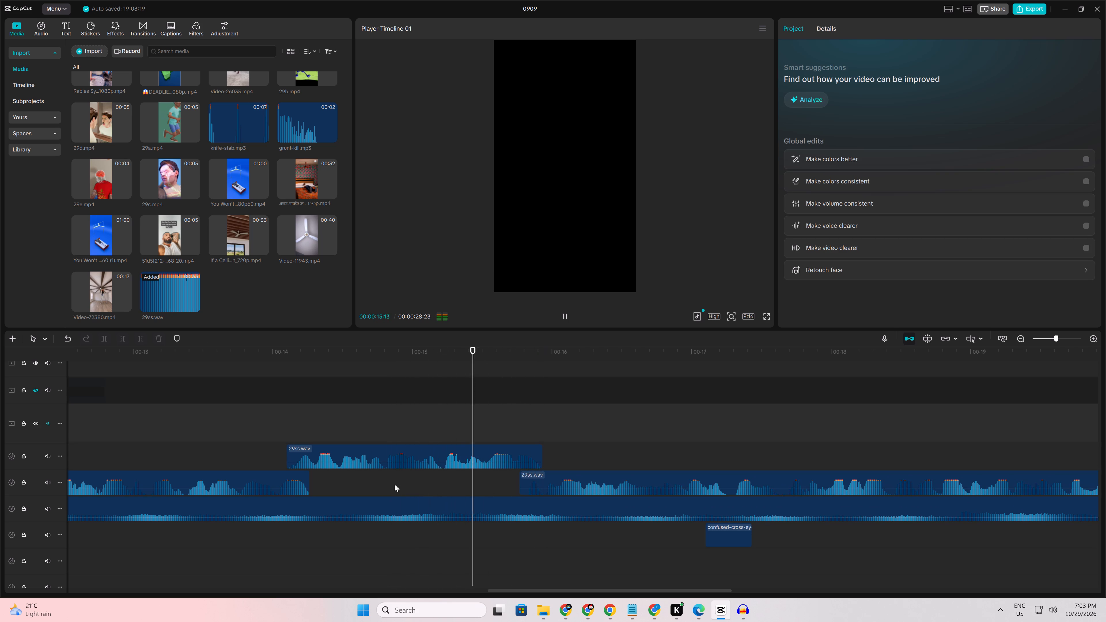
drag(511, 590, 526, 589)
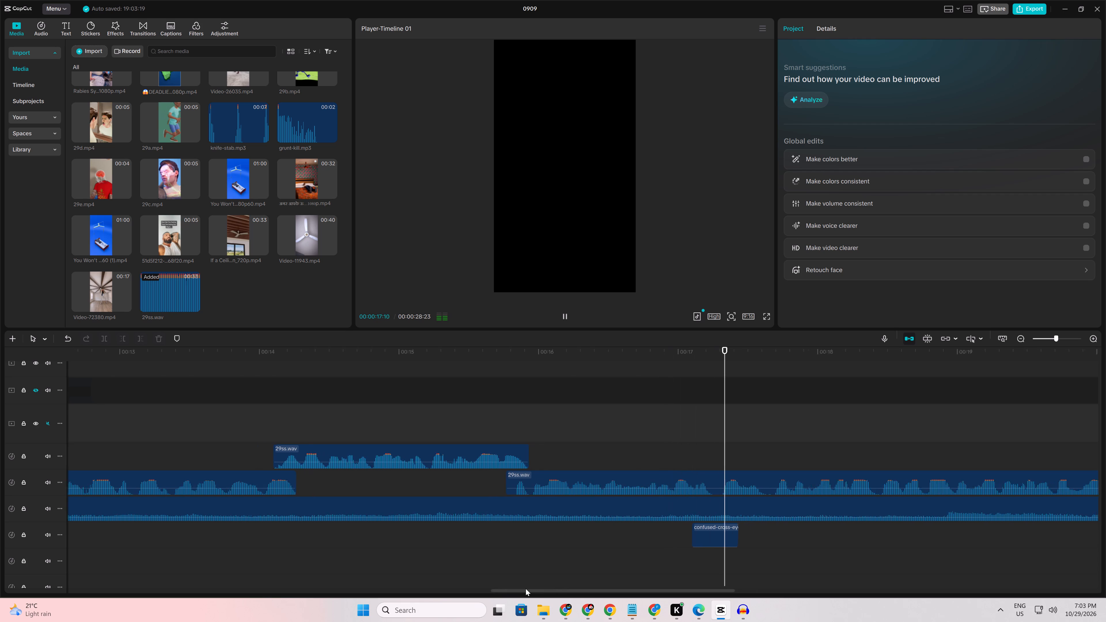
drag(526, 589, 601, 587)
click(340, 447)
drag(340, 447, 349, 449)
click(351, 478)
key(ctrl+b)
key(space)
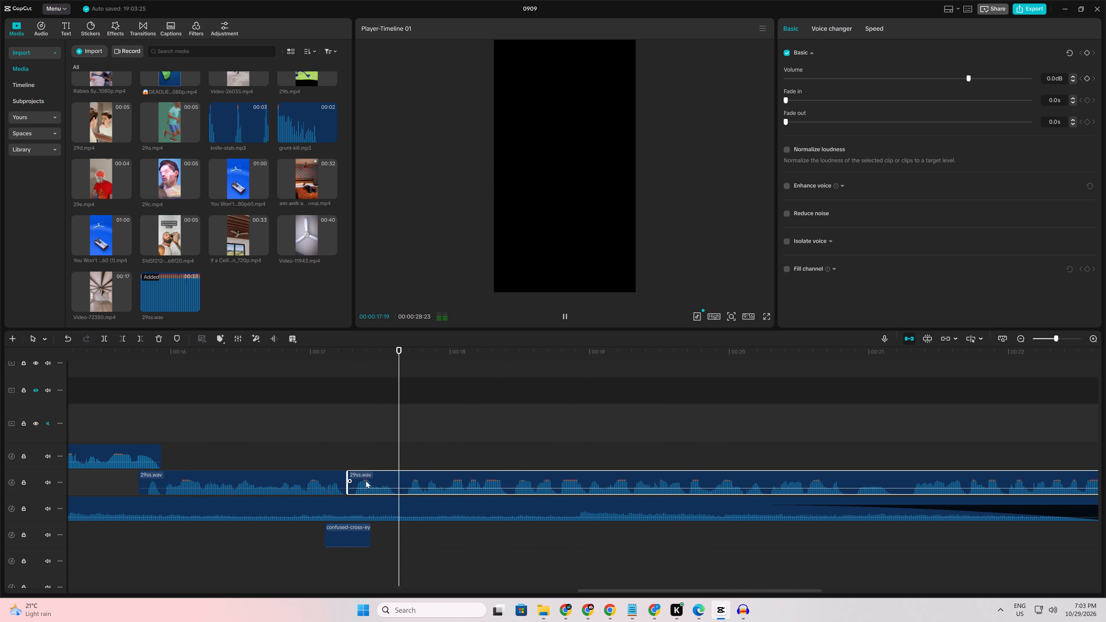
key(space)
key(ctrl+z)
Split the lower 29ss.wav clip at the pause at 00:00:17:20 and move the remainder to the track above, starting at about 00:00:17:16.
click(282, 447)
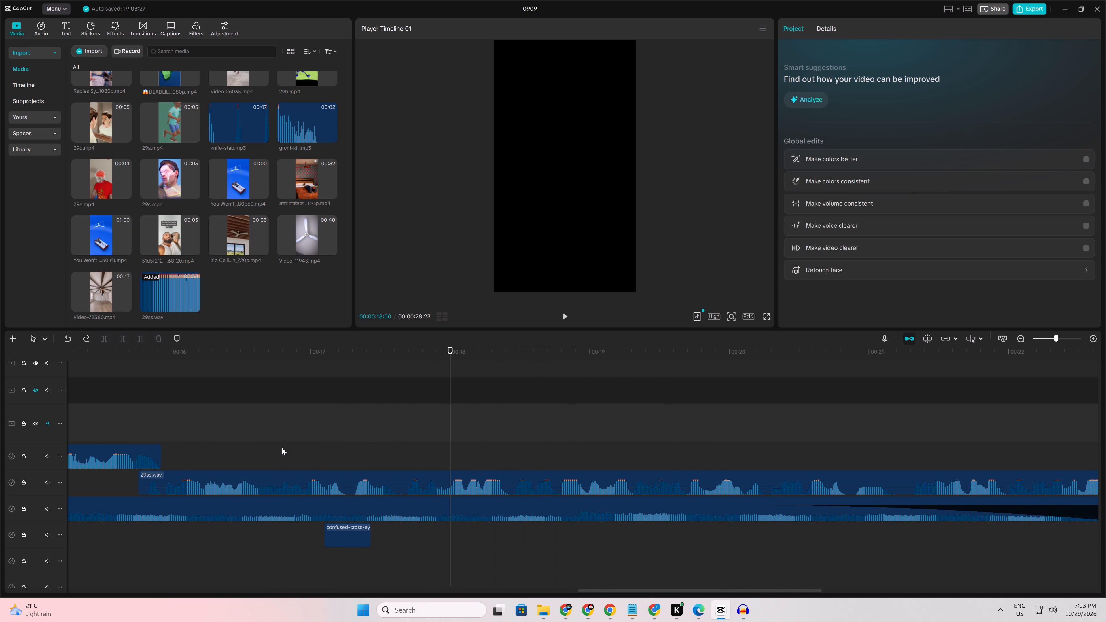
key(space)
key(space)
click(395, 459)
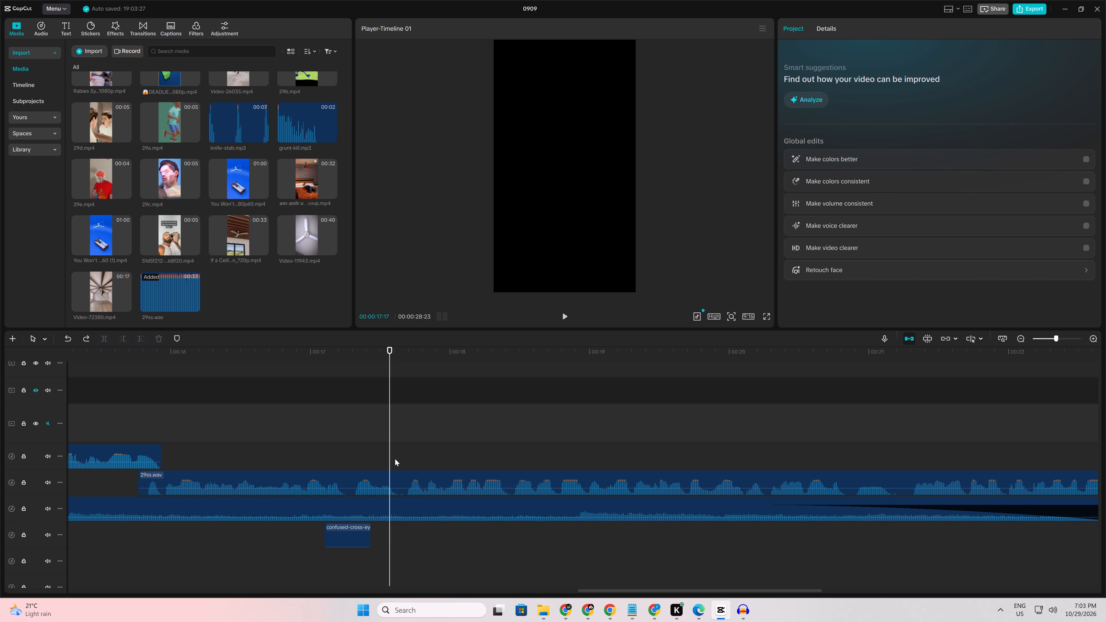
drag(395, 459, 404, 460)
click(404, 475)
key(ctrl+b)
drag(410, 476, 393, 451)
click(339, 459)
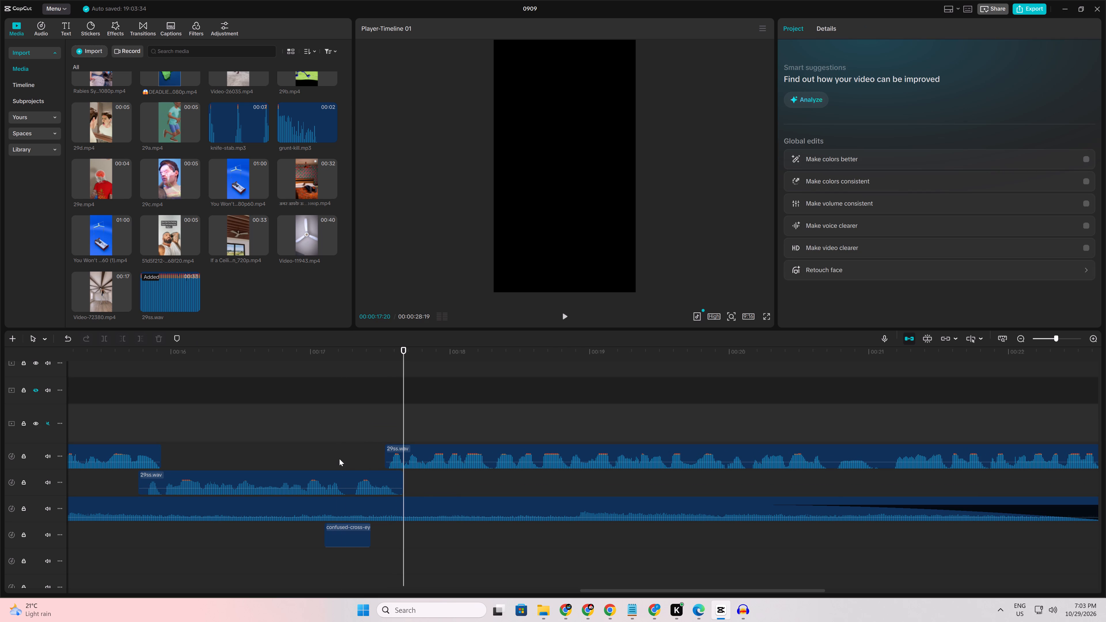
Listen through the overlap near 00:00:17:16 to the next pause and split the upper 29ss.wav clip at about 00:00:21:03.
key(space)
click(324, 452)
key(space)
click(228, 446)
key(space)
key(space)
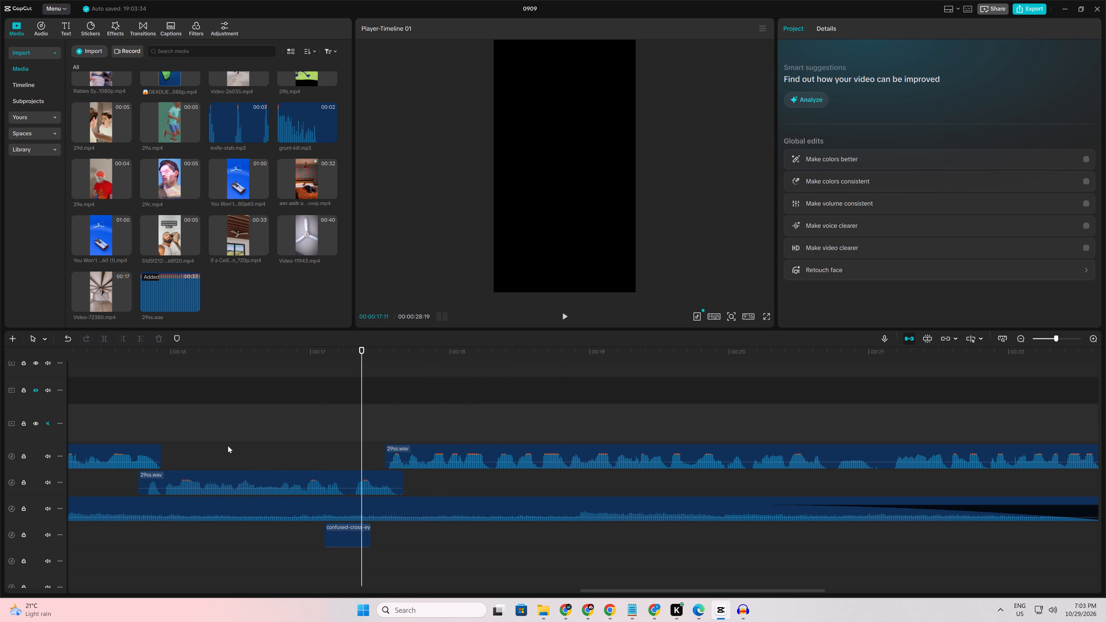
key(space)
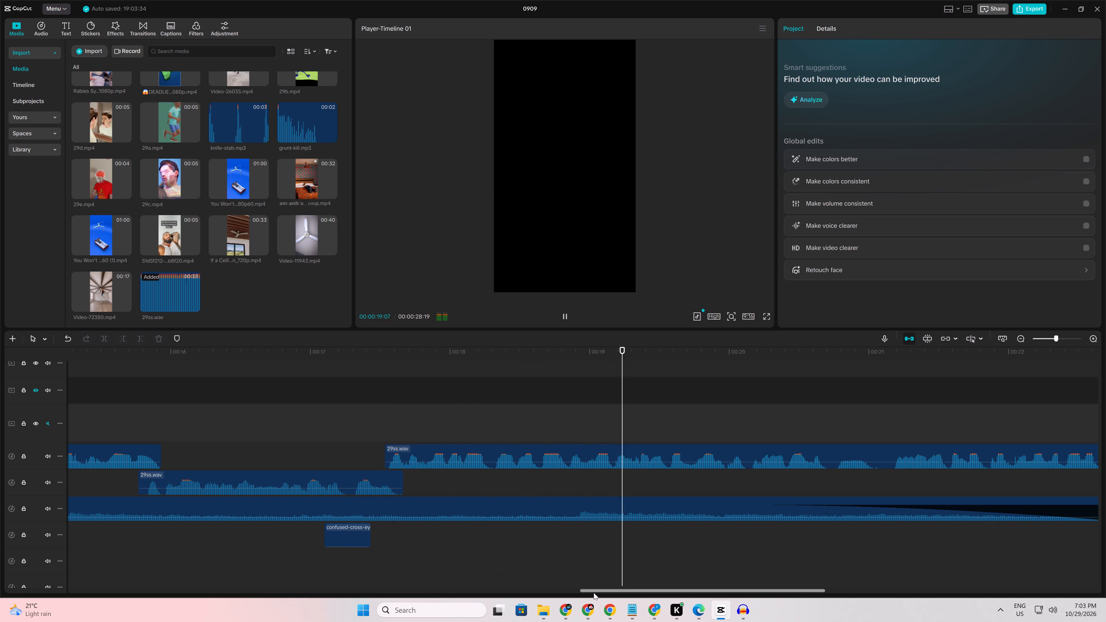
drag(594, 593, 700, 592)
key(space)
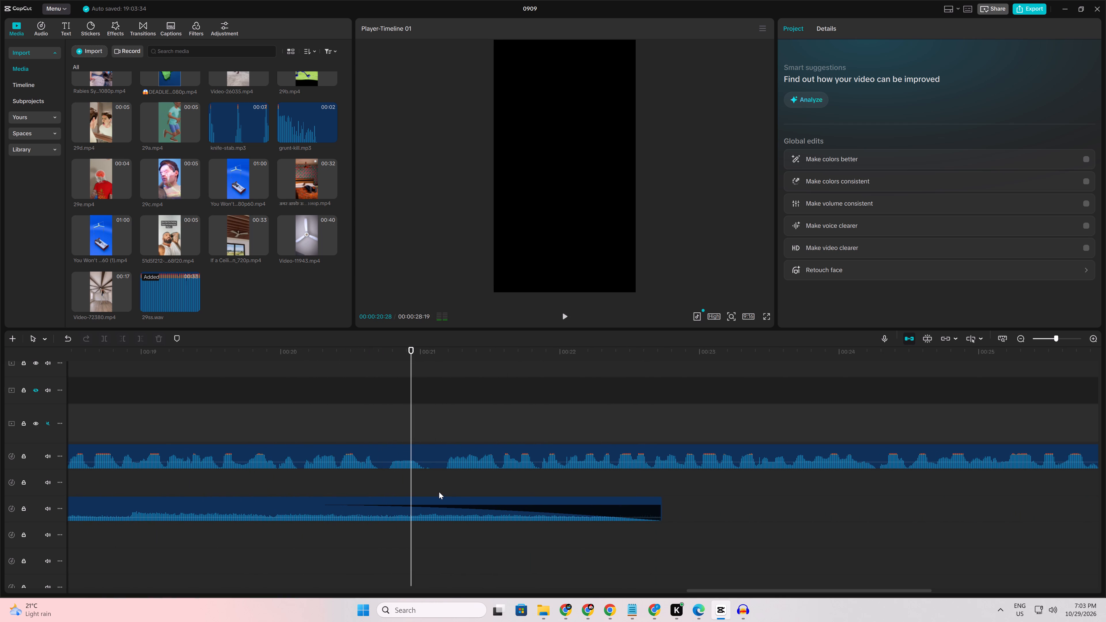
key(space)
key(space)
click(429, 464)
key(ctrl+b)
Listen to the remaining voice-over, delete the upper 29ss.wav clip starting at 00:00:17:16, and move the final clip into its place at about 00:00:17:15.
key(space)
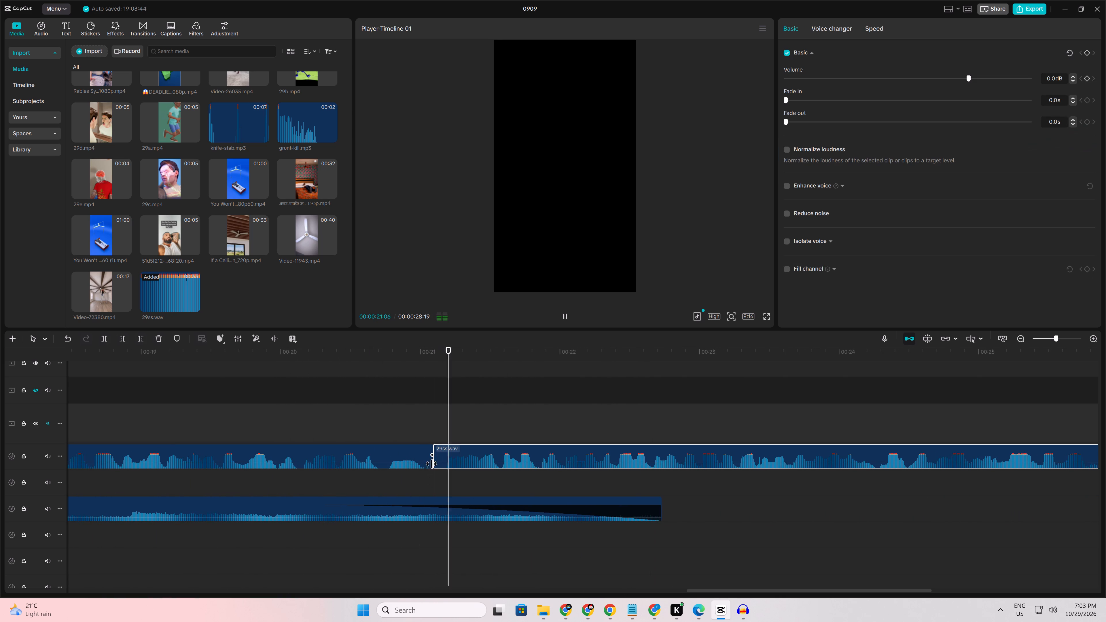
ctrl+scroll(460, 466, down, 15)
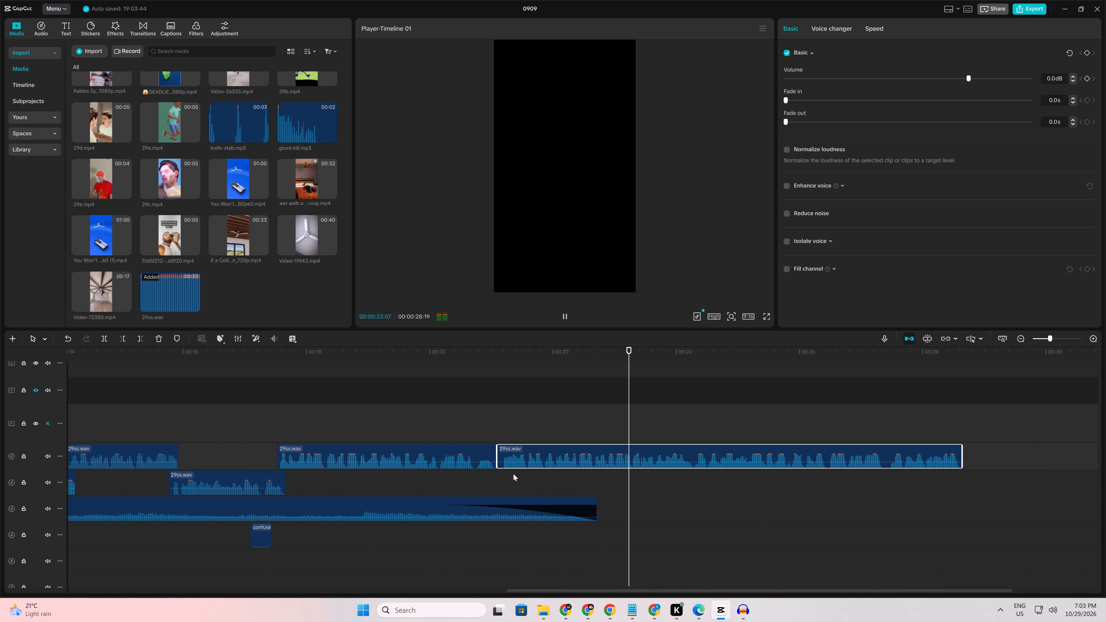
ctrl+scroll(513, 474, up, 3)
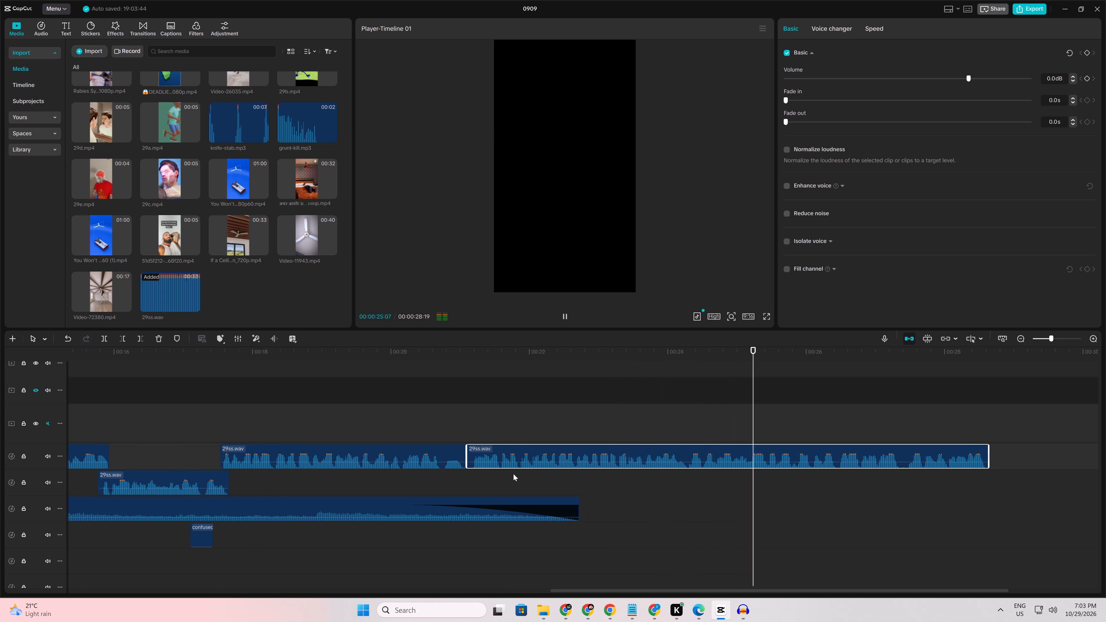
key(space)
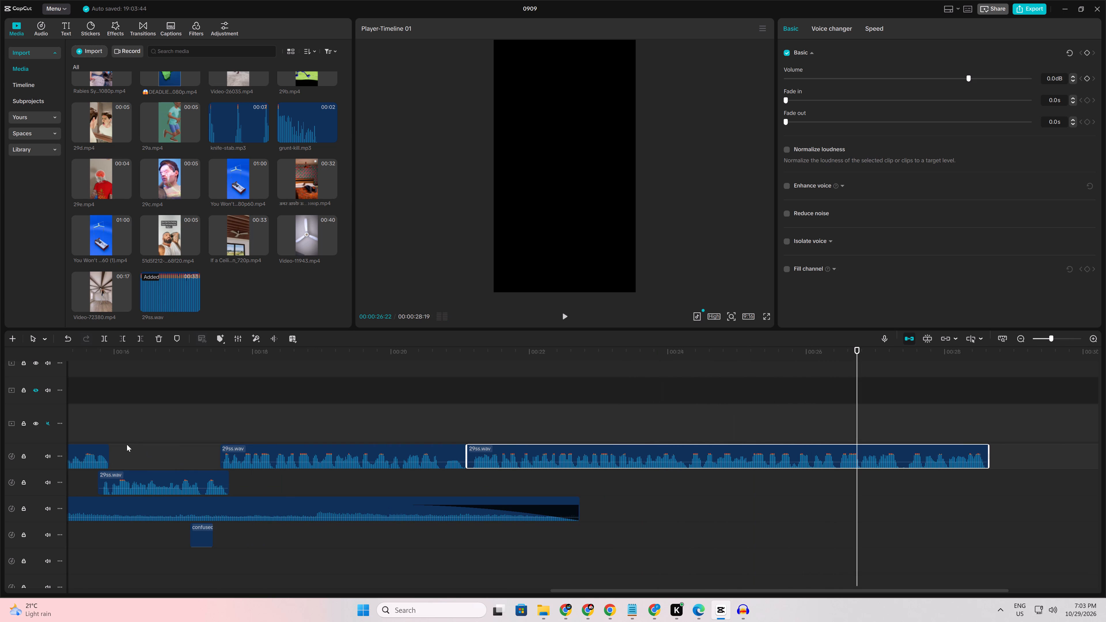
click(88, 422)
key(space)
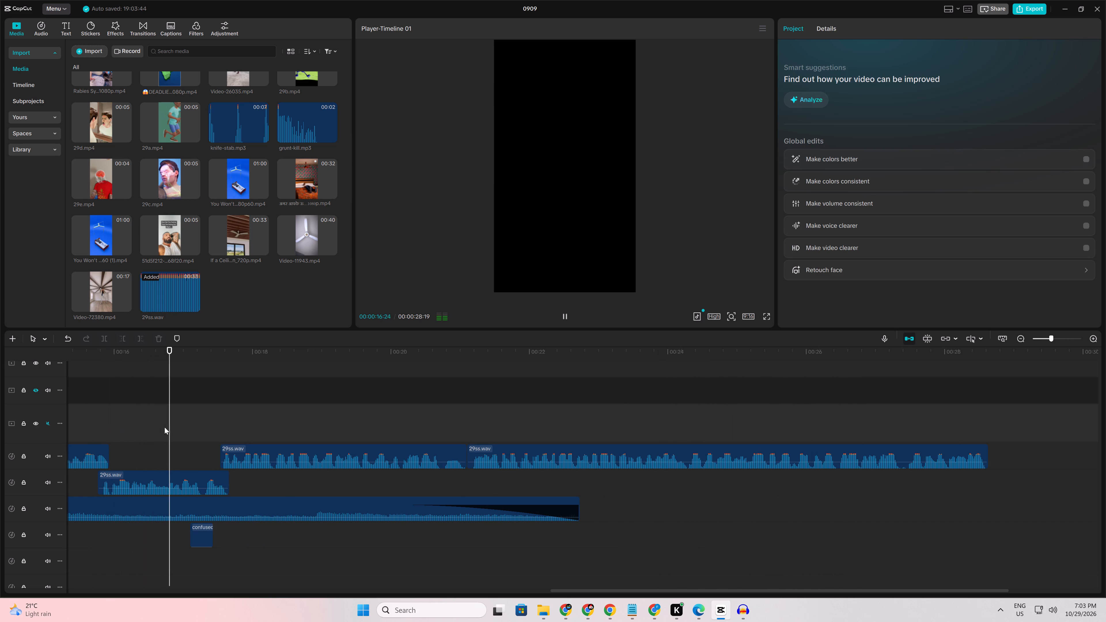
key(space)
click(288, 458)
key(Delete)
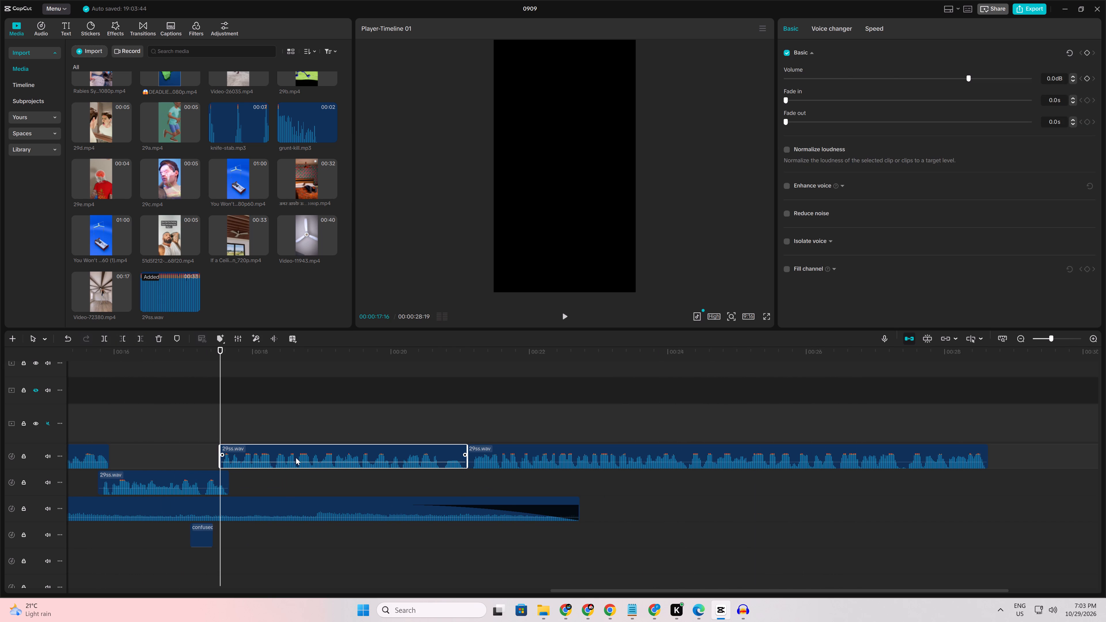
drag(491, 458, 239, 458)
Listen to the next pause, split the upper 29ss.wav clip at 00:00:20:19 and move the remainder to the track below, starting at about 00:00:20:13.
click(228, 441)
key(space)
ctrl+scroll(213, 443, up, 2)
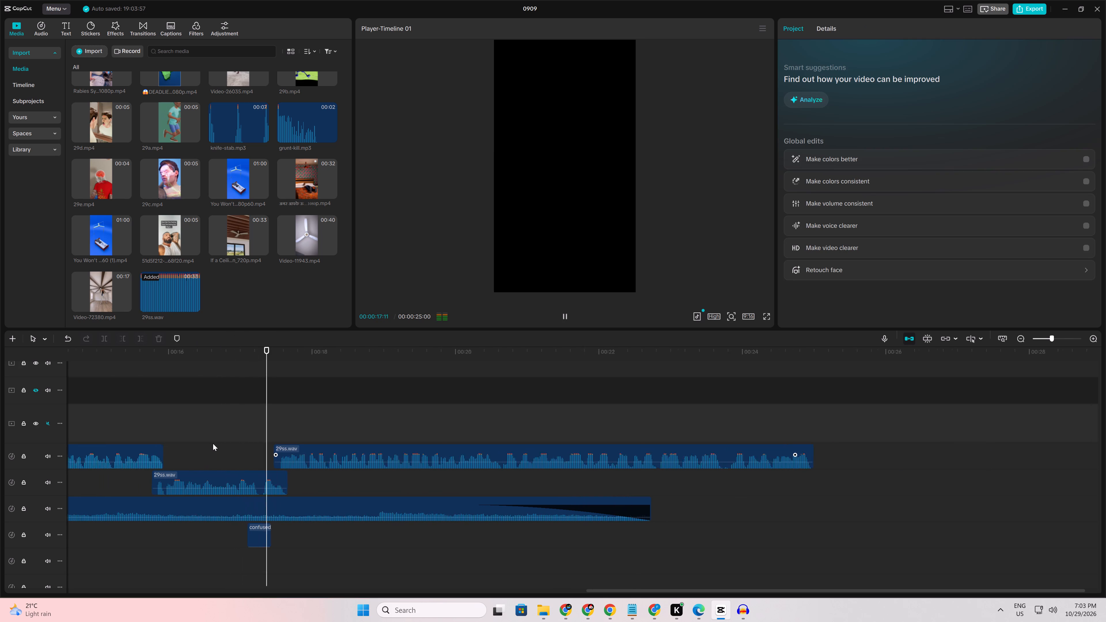
ctrl+scroll(213, 443, up, 2)
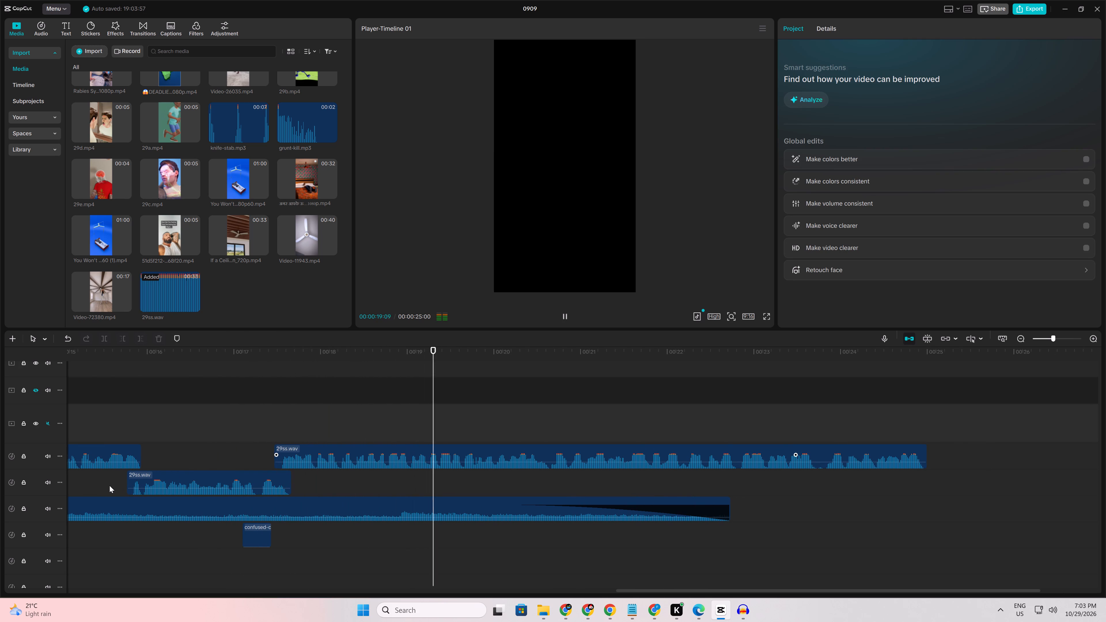
click(109, 486)
key(space)
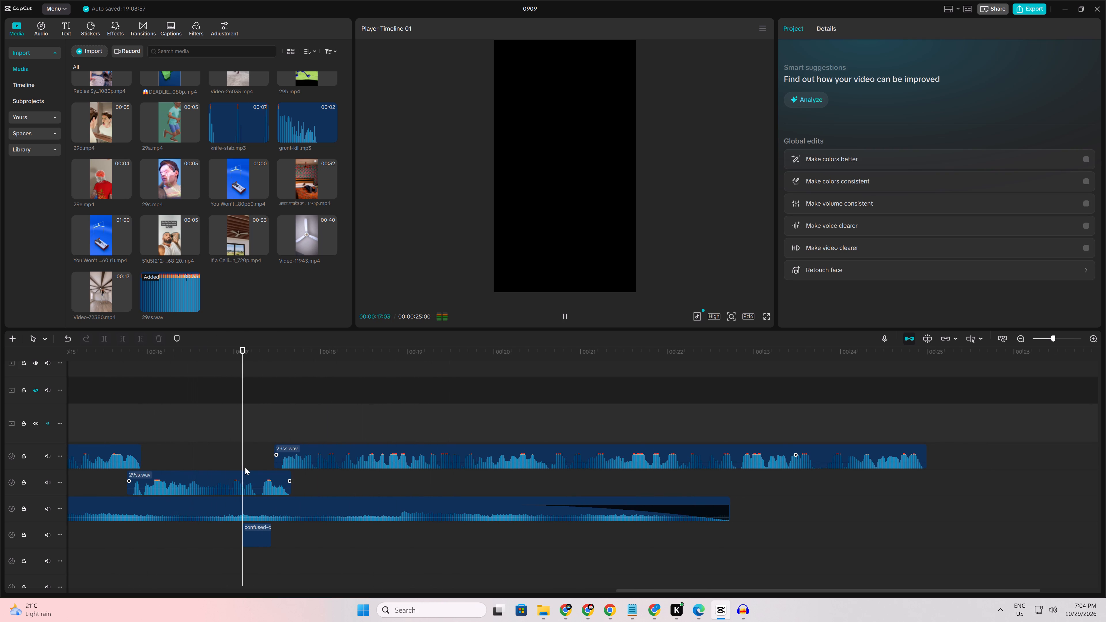
ctrl+scroll(313, 479, up, 1)
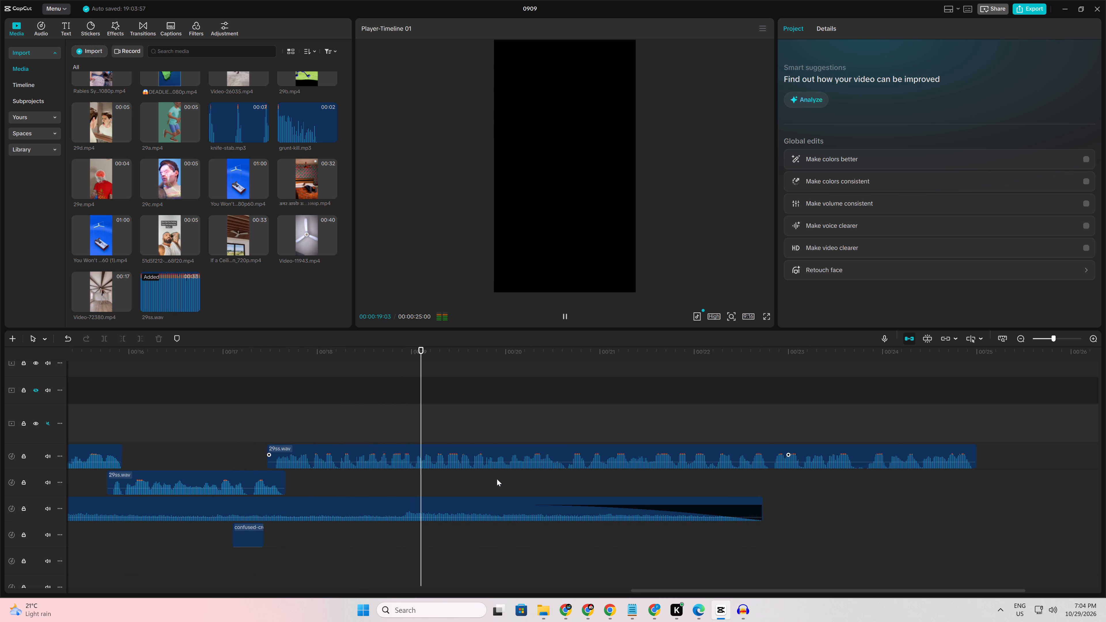
key(space)
click(566, 457)
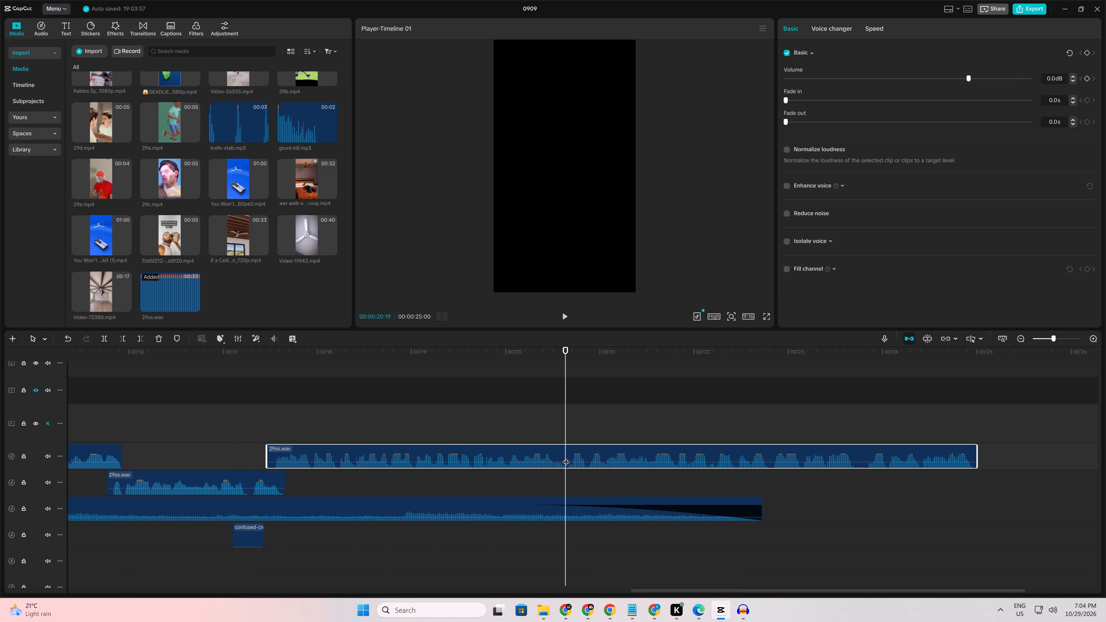
key(ctrl+b)
drag(581, 452, 560, 480)
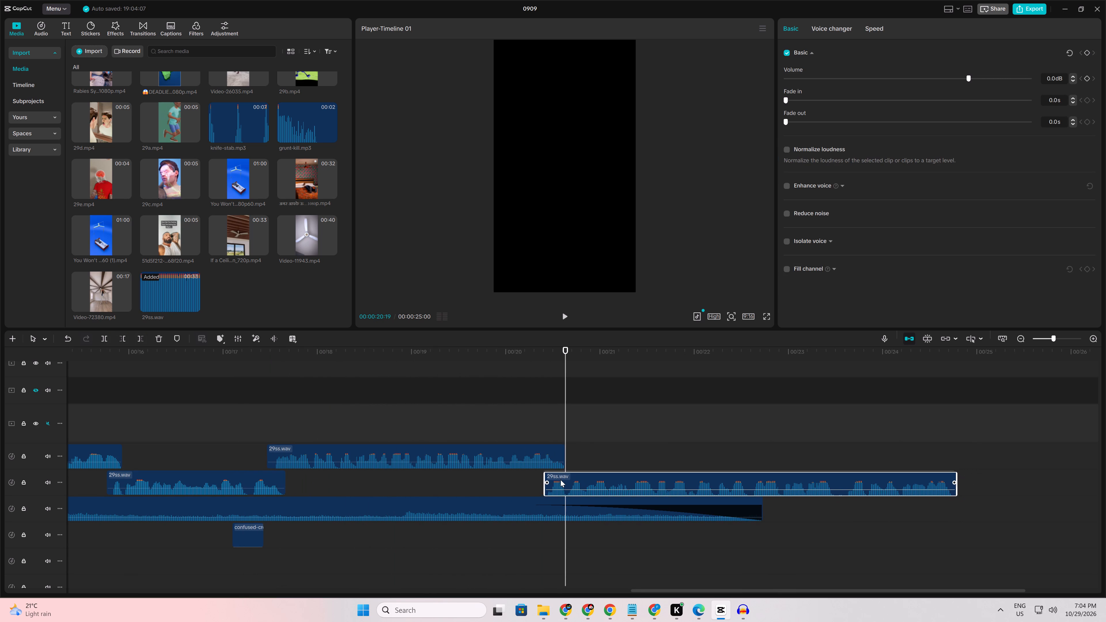
drag(560, 480, 562, 478)
Listen to the overlap near 00:00:20:13 and give the lower 29ss.wav clip starting there a short fade-in.
click(463, 486)
key(space)
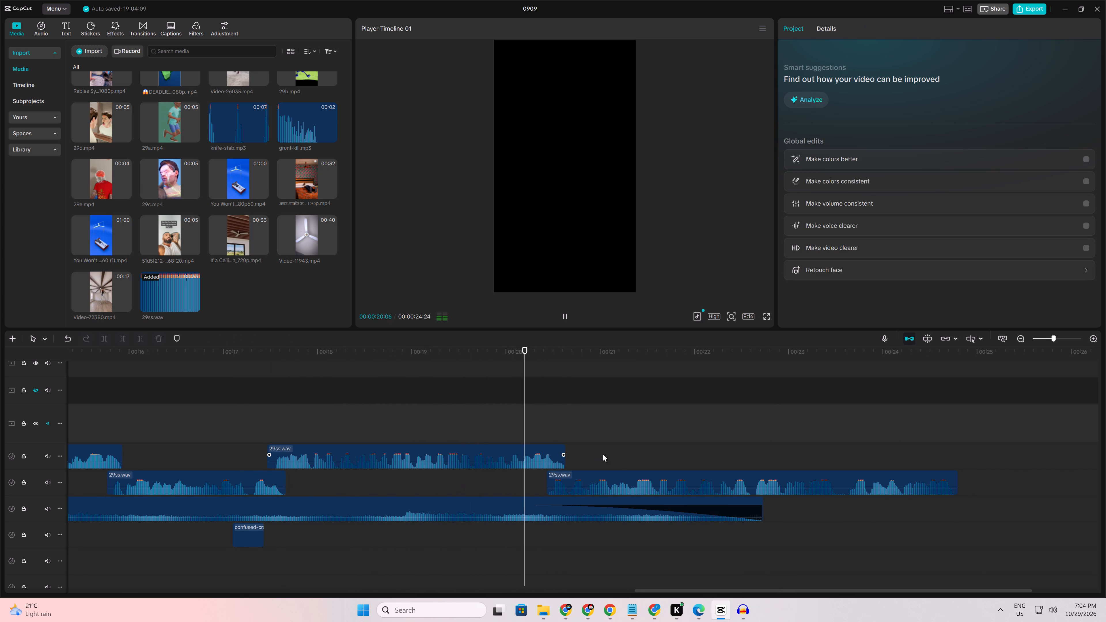
click(511, 491)
key(space)
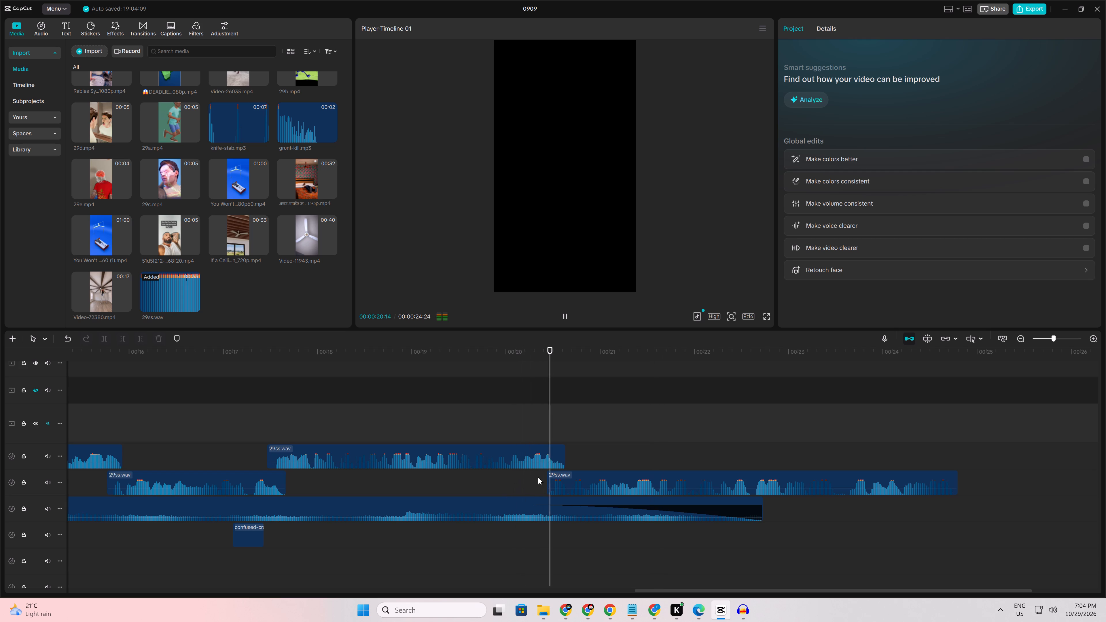
key(space)
click(555, 482)
drag(548, 481, 558, 482)
click(514, 485)
click(493, 485)
key(space)
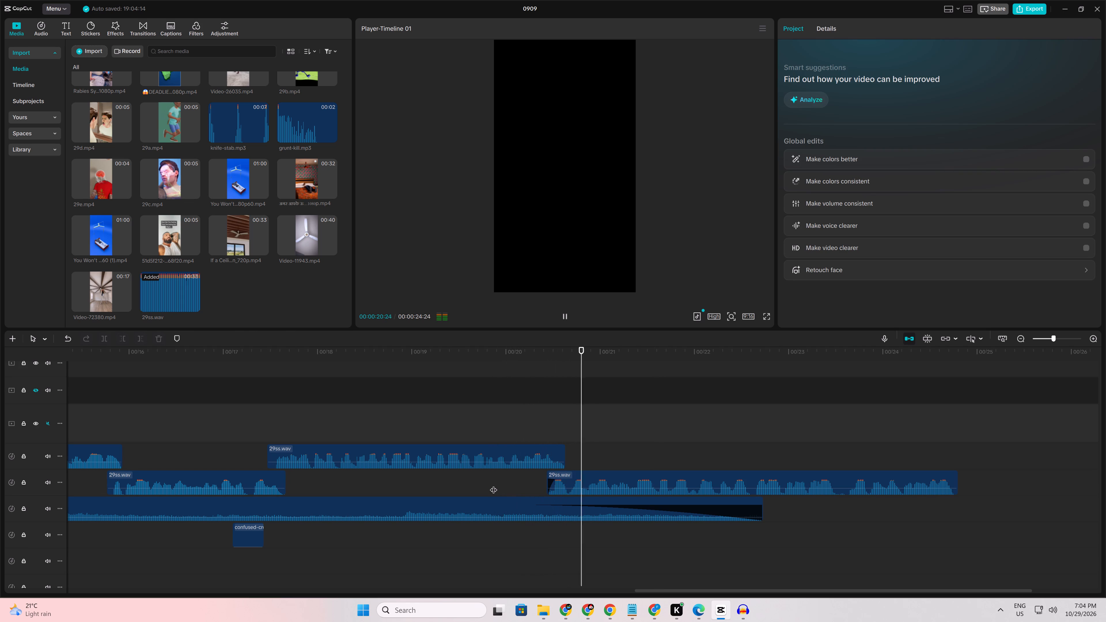
key(space)
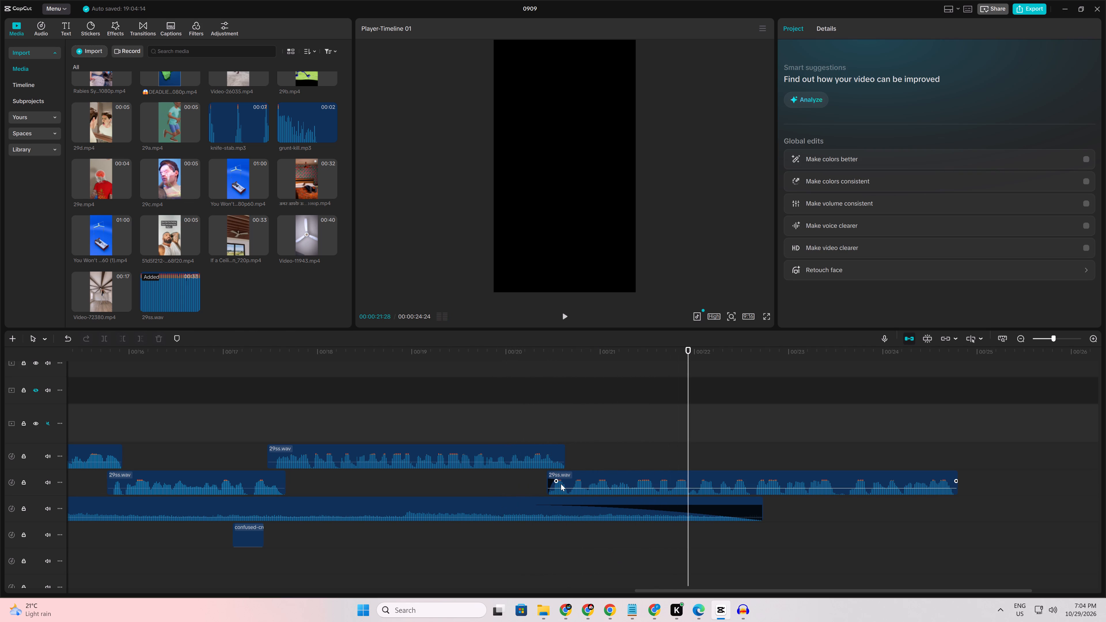
drag(556, 481, 564, 483)
click(494, 477)
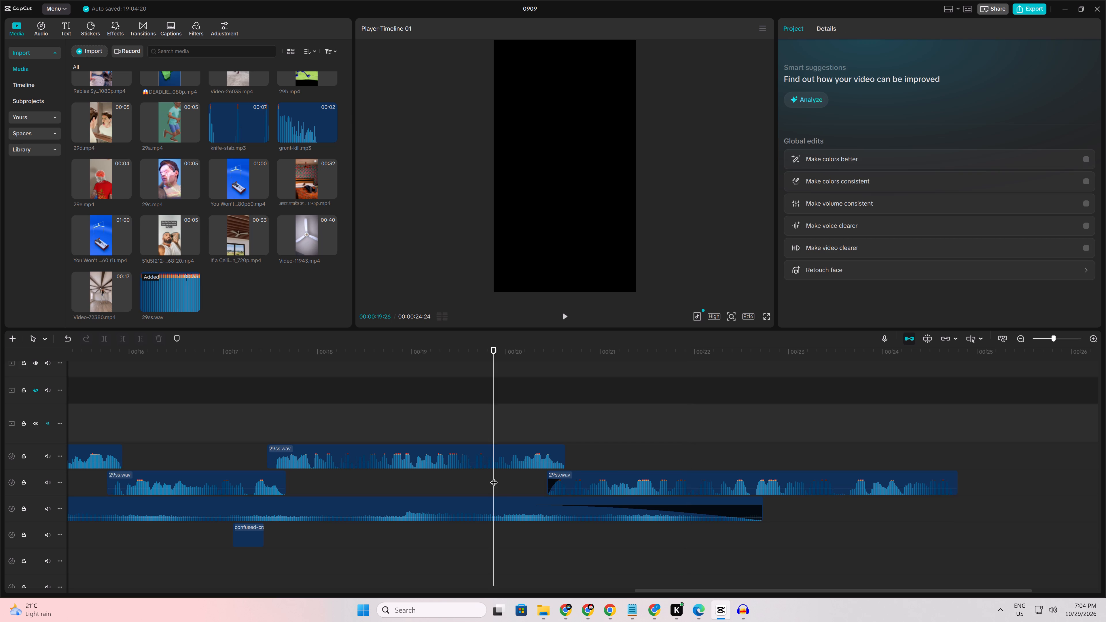
Listen on, split the lower 29ss.wav clip at 00:00:23:18 and move the remainder to the track above, starting at about 00:00:23:10.
key(space)
drag(671, 590, 683, 587)
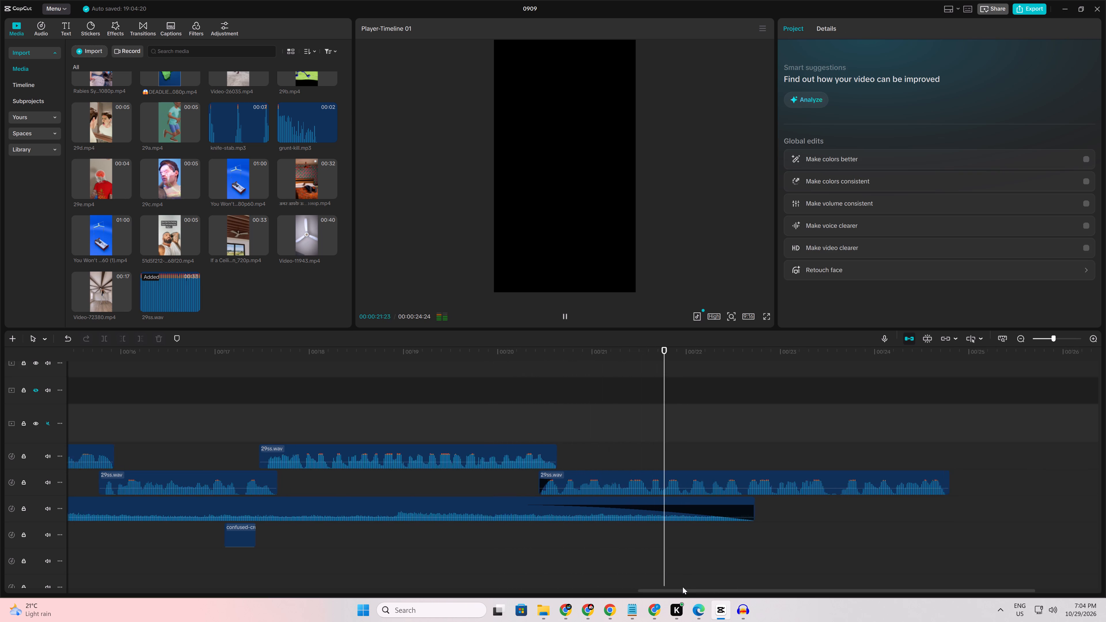
drag(683, 587, 788, 579)
key(space)
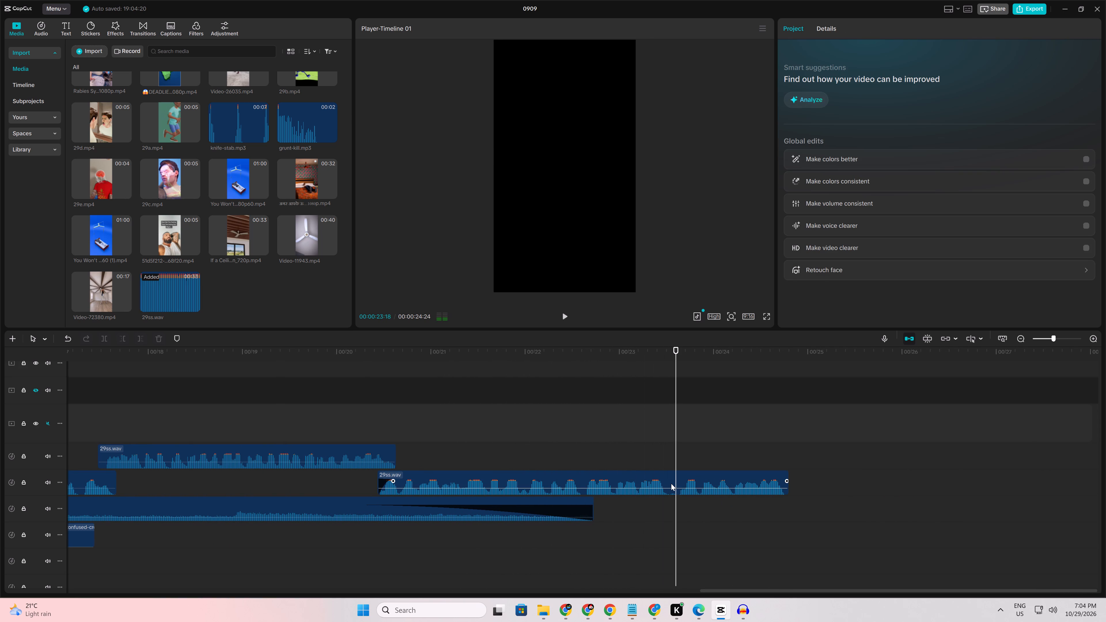
click(671, 483)
key(ctrl+b)
drag(696, 483, 670, 473)
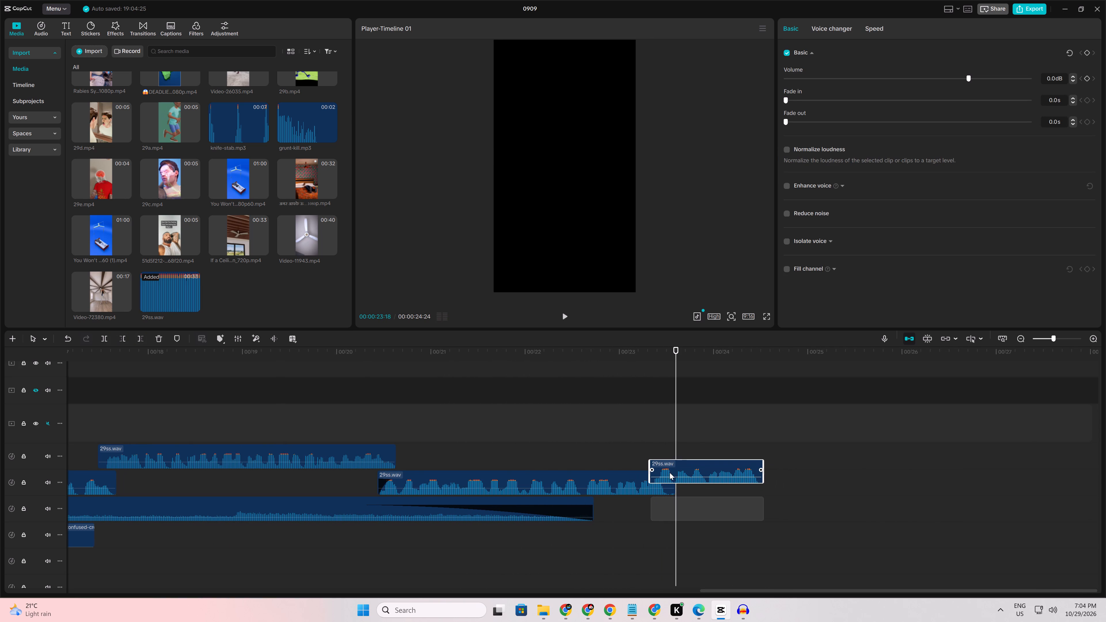
drag(670, 473, 669, 458)
Listen to the last overlap and shift the final upper 29ss.wav clip one frame later, to about 00:00:23:11.
click(603, 467)
key(space)
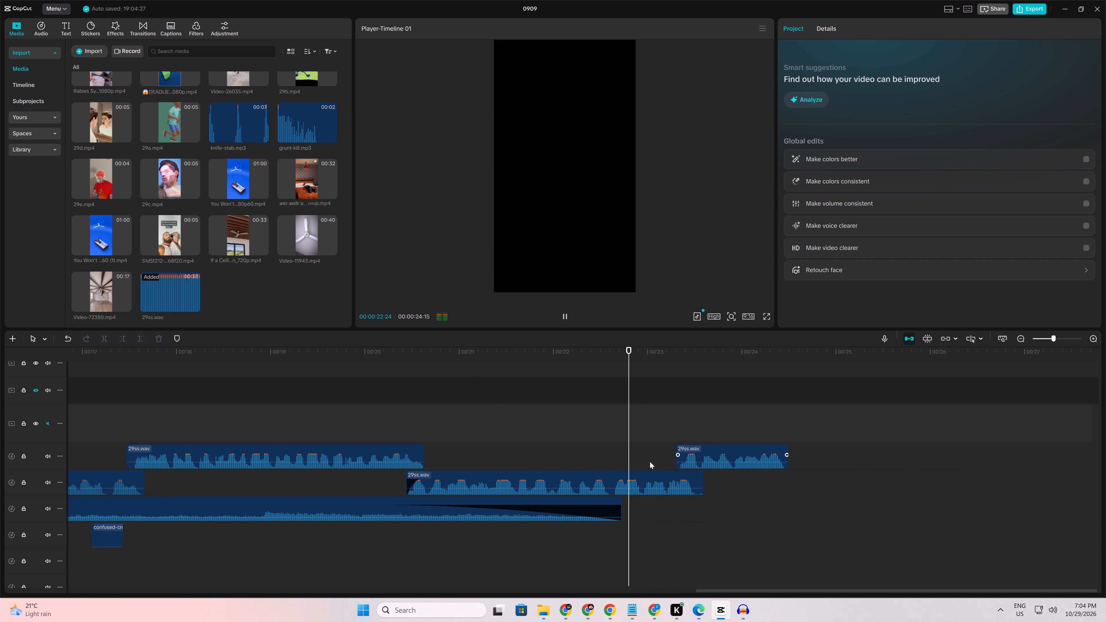
key(space)
drag(682, 452, 685, 452)
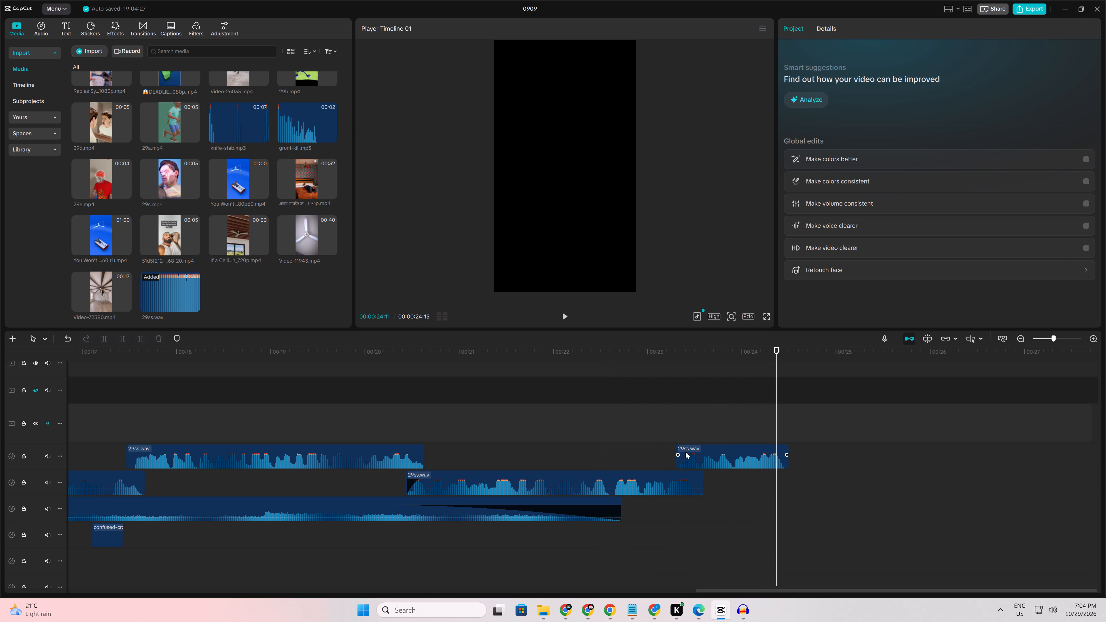
drag(685, 452, 687, 452)
click(663, 448)
click(640, 448)
key(space)
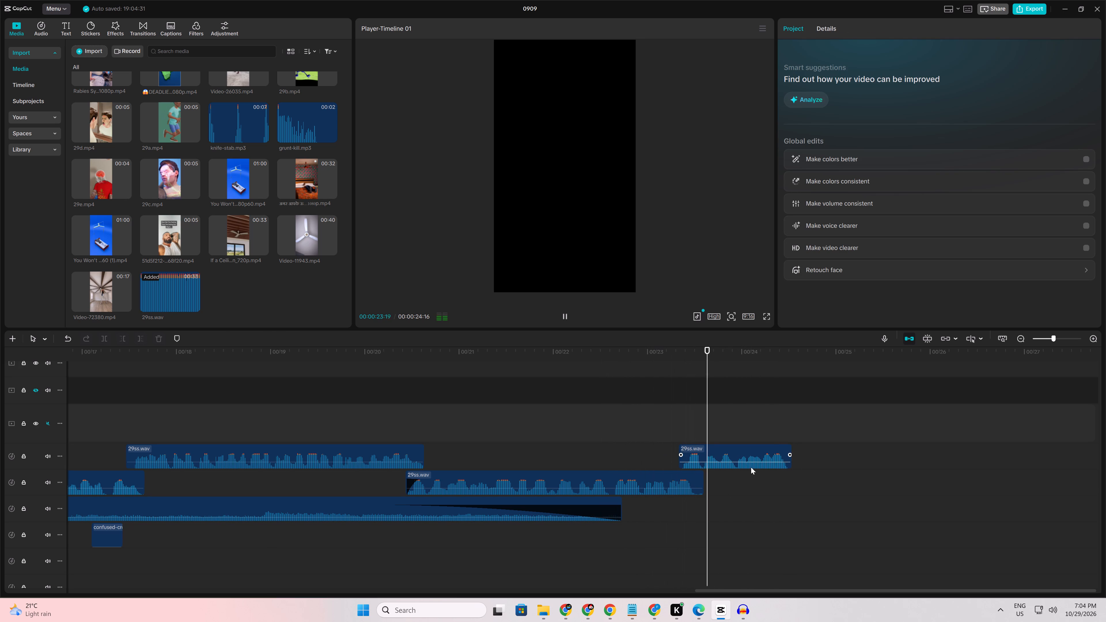
key(space)
Trim the end of the final 29ss.wav clip to 00:00:24:13.
click(779, 458)
key(Right)
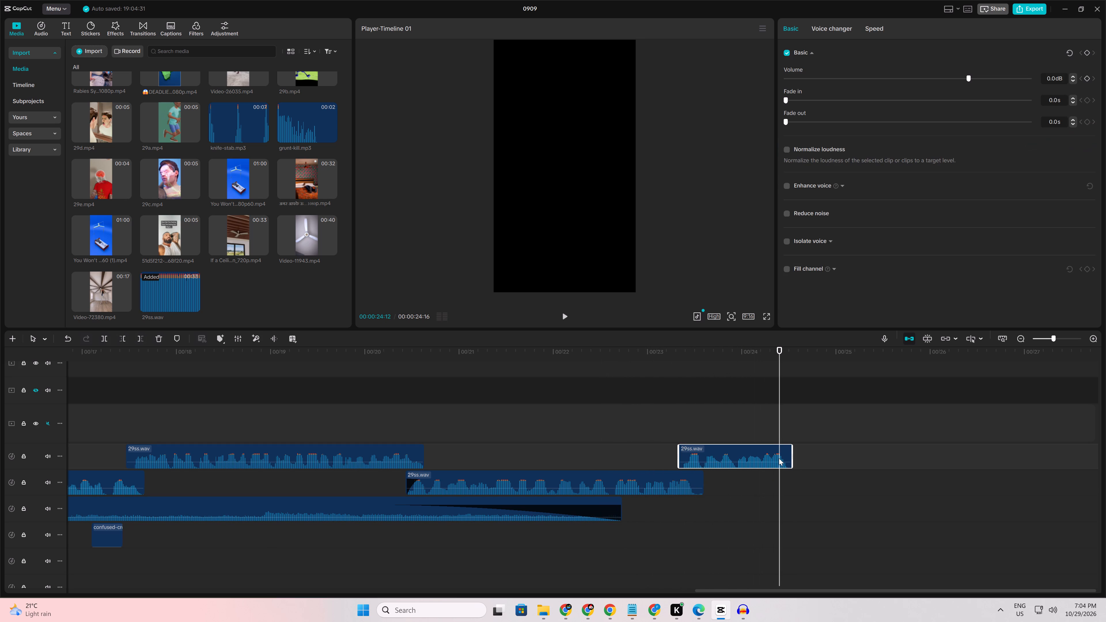
key(Right)
key(w)
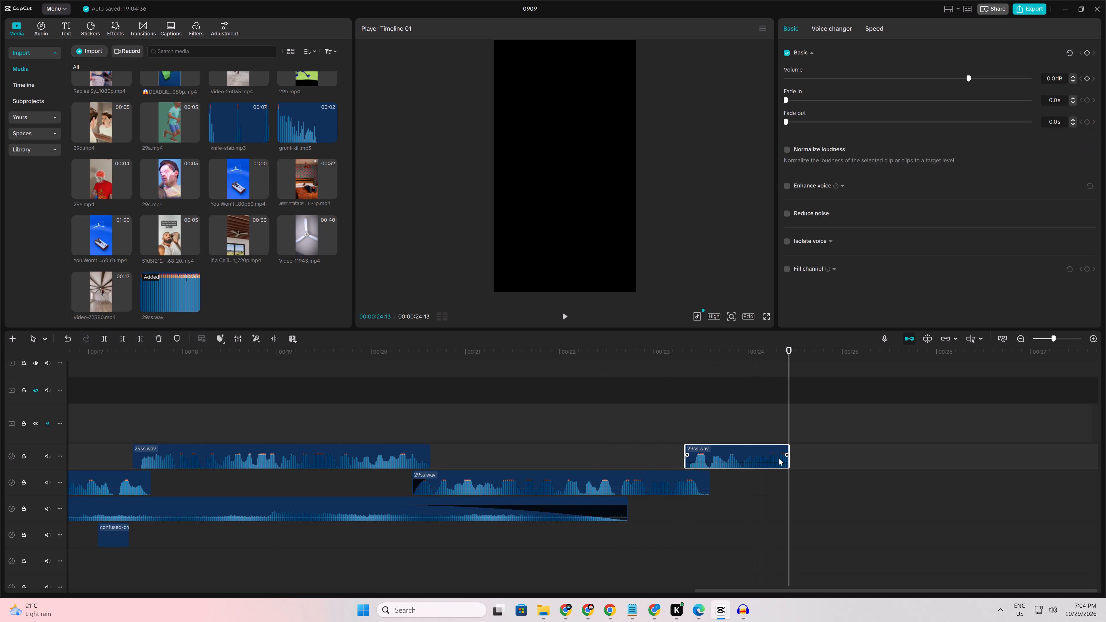
Extend the end of the last background music clip to 00:00:24:13, level with the end of the voice-over.
click(596, 503)
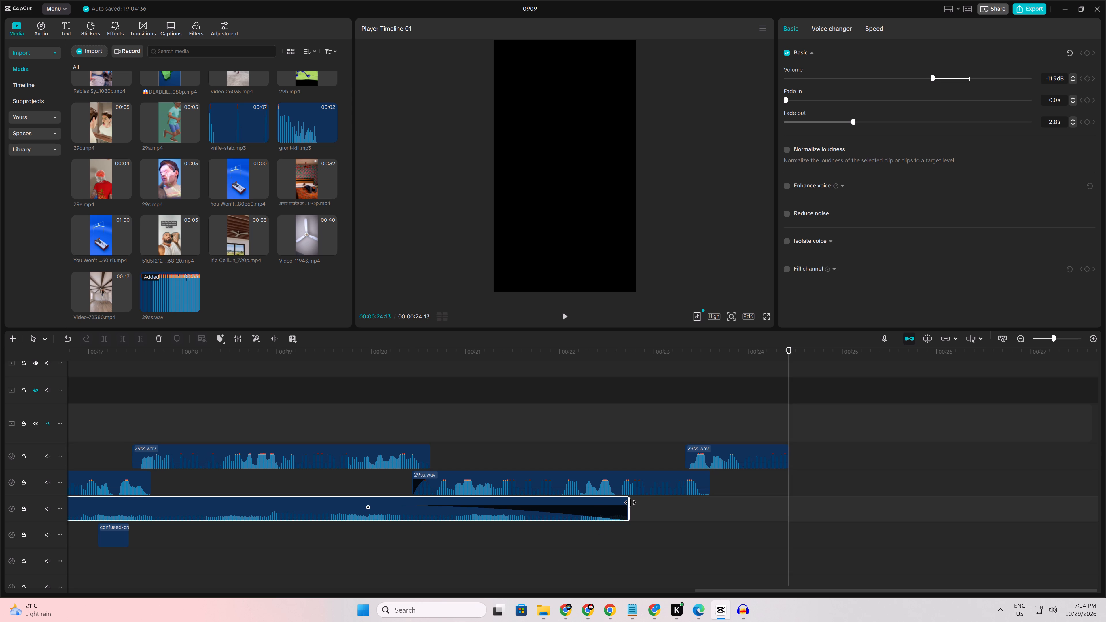
drag(630, 502, 788, 511)
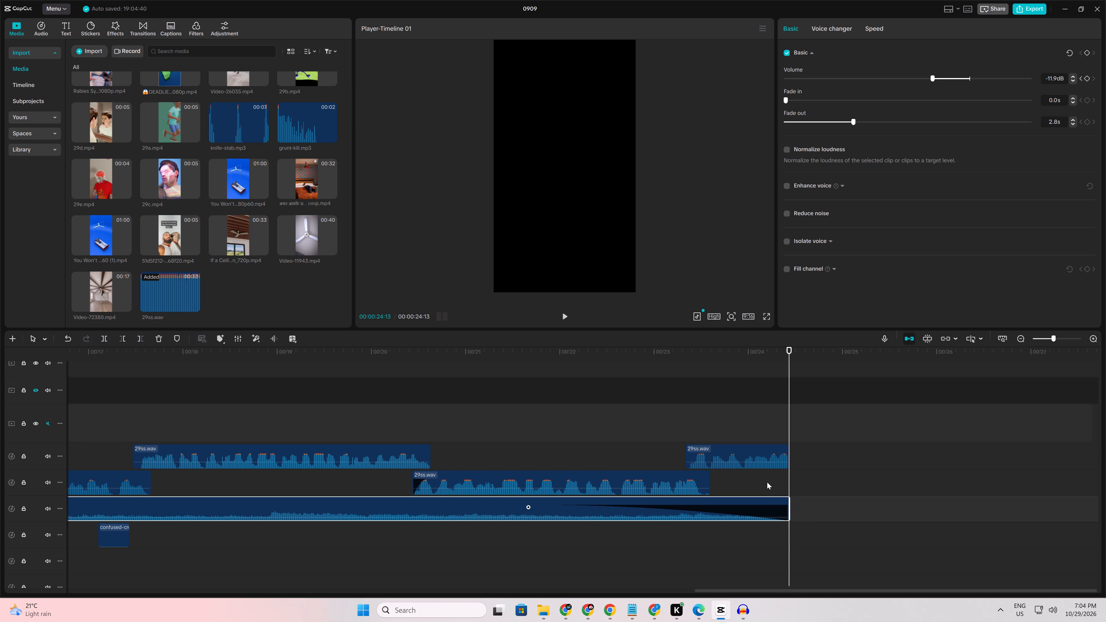
Return to the beginning of the timeline and add Video-11943.mp4 to the empty main video track at 00:00:00:00.
click(767, 482)
drag(767, 482, 0, 435)
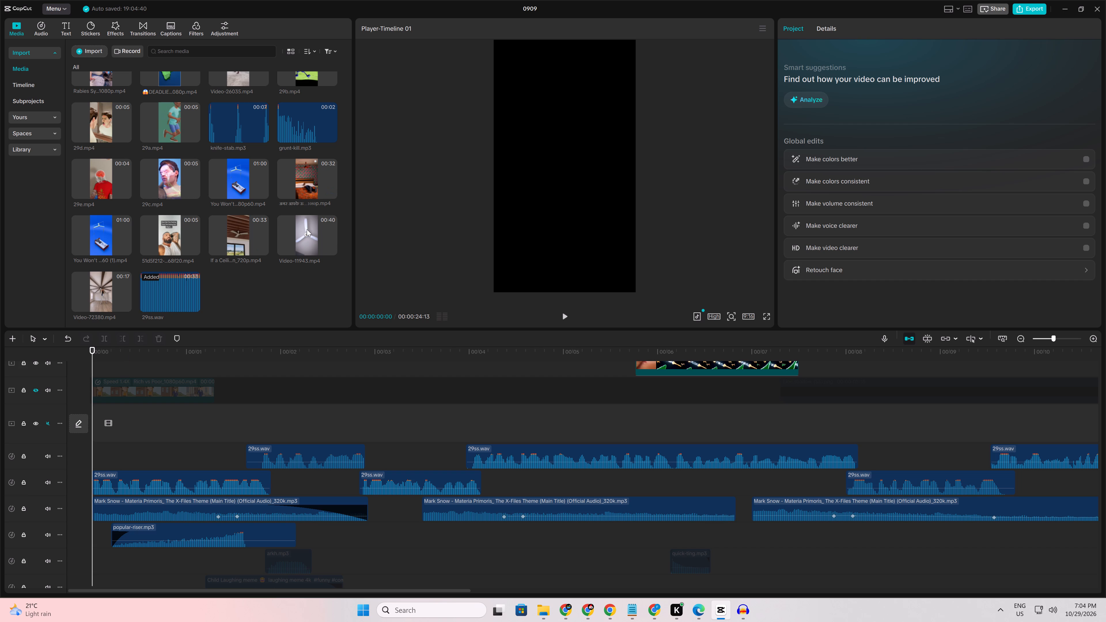
drag(305, 235, 108, 423)
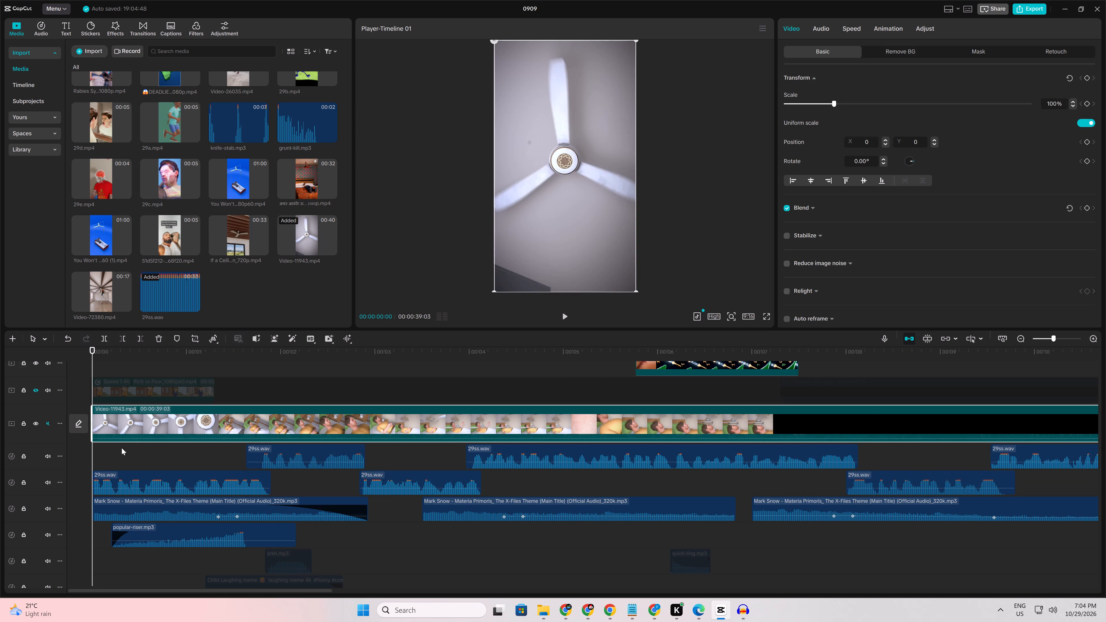
Find the opening frame of Video-11943.mp4 and trim about five frames off the start of the clip.
click(137, 450)
drag(137, 450, 111, 454)
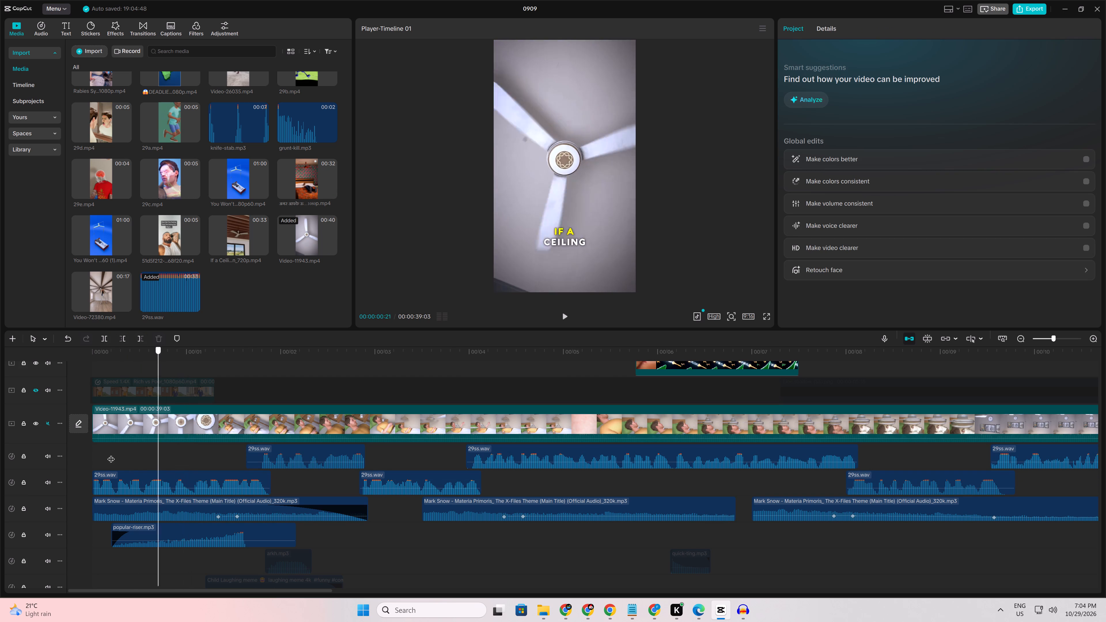
drag(111, 454, 104, 454)
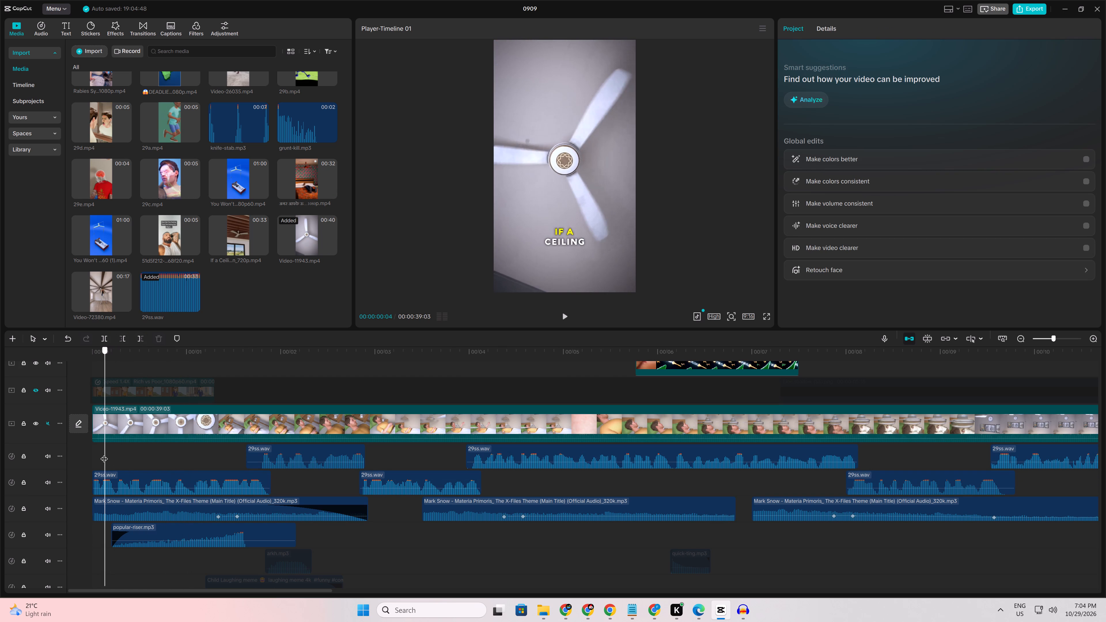
drag(104, 454, 109, 454)
click(107, 431)
key(q)
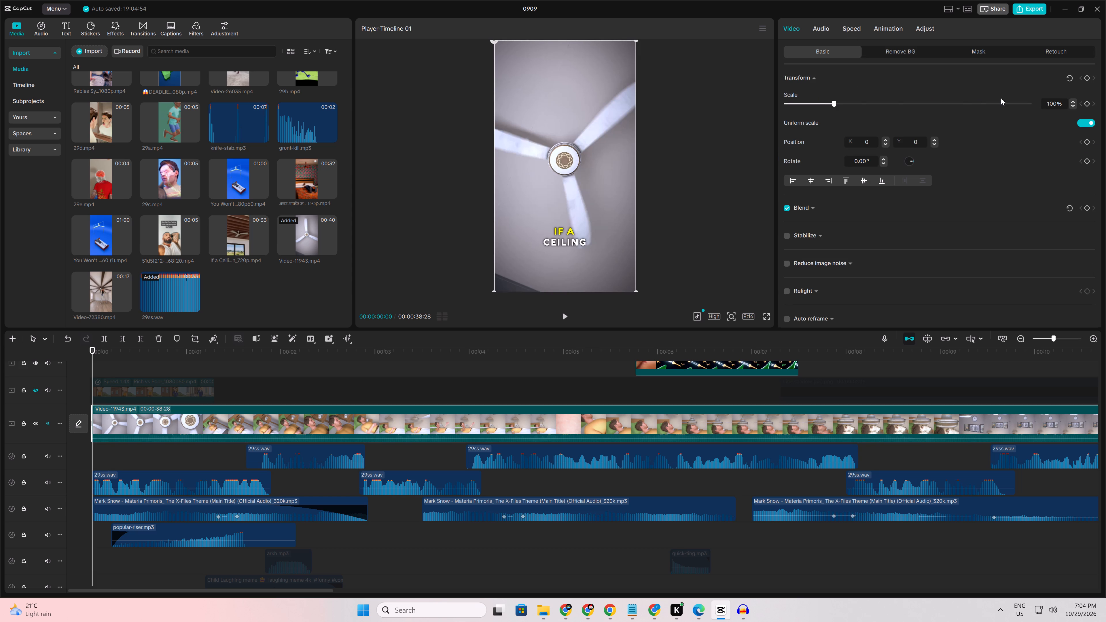
Find where the opening ceiling-fan shot ends and split Video-11943.mp4 at 00:00:00:29.
click(145, 453)
drag(145, 453, 192, 453)
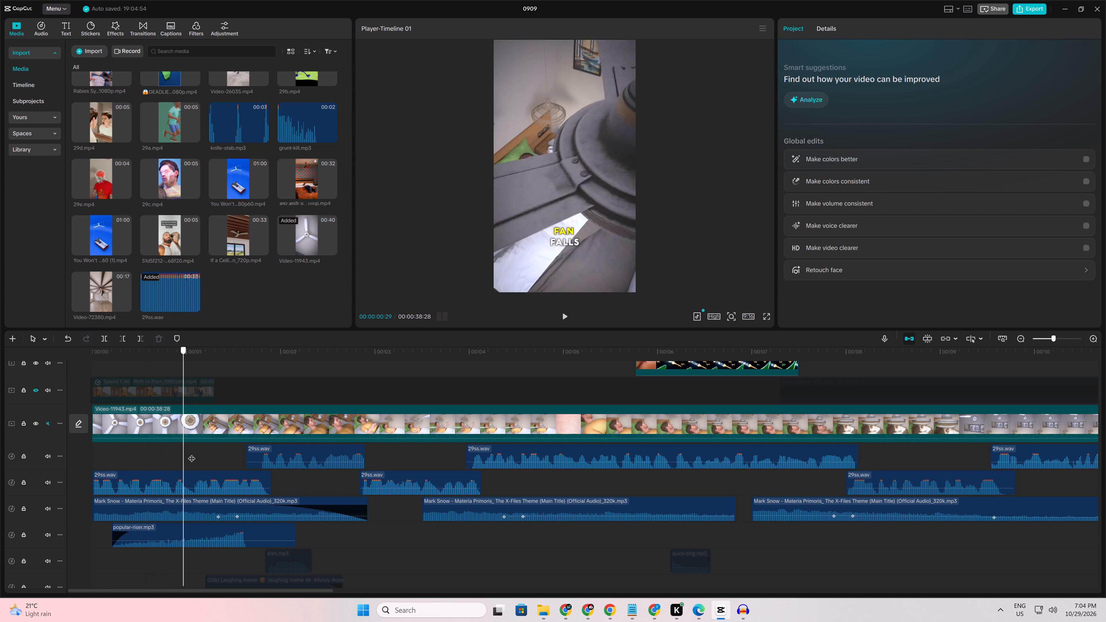
drag(192, 453, 321, 431)
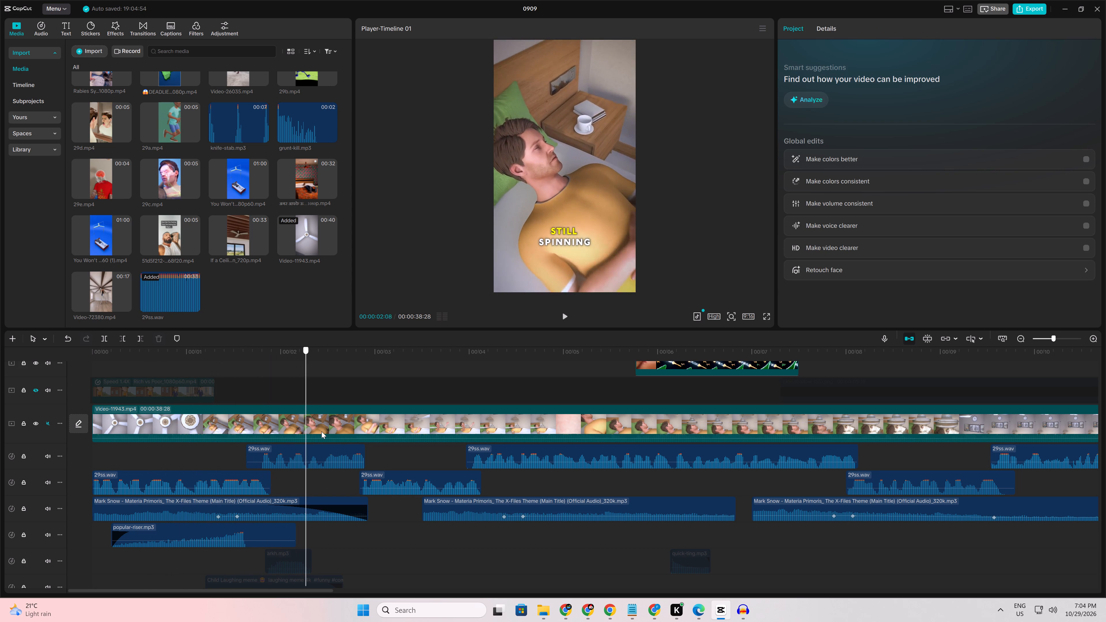
drag(321, 431, 293, 439)
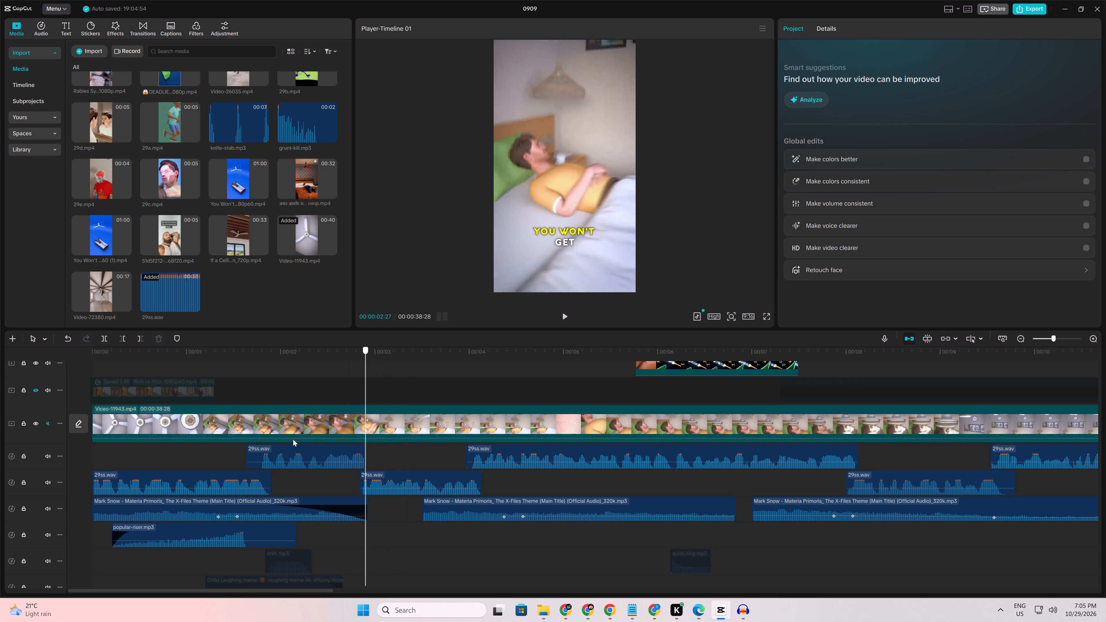
drag(293, 439, 182, 468)
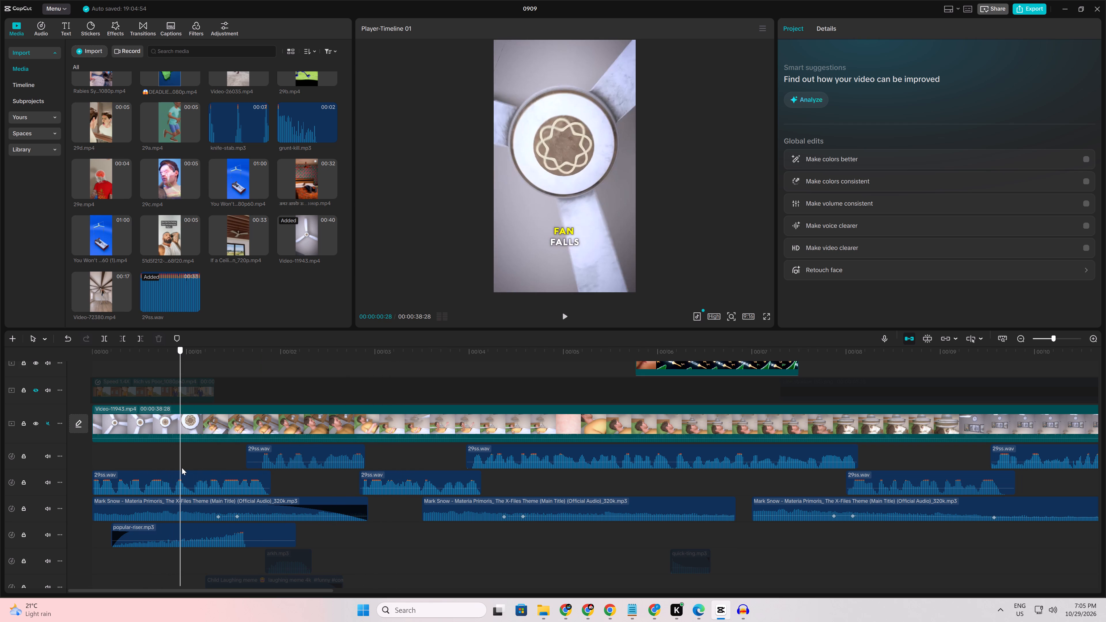
drag(182, 468, 182, 466)
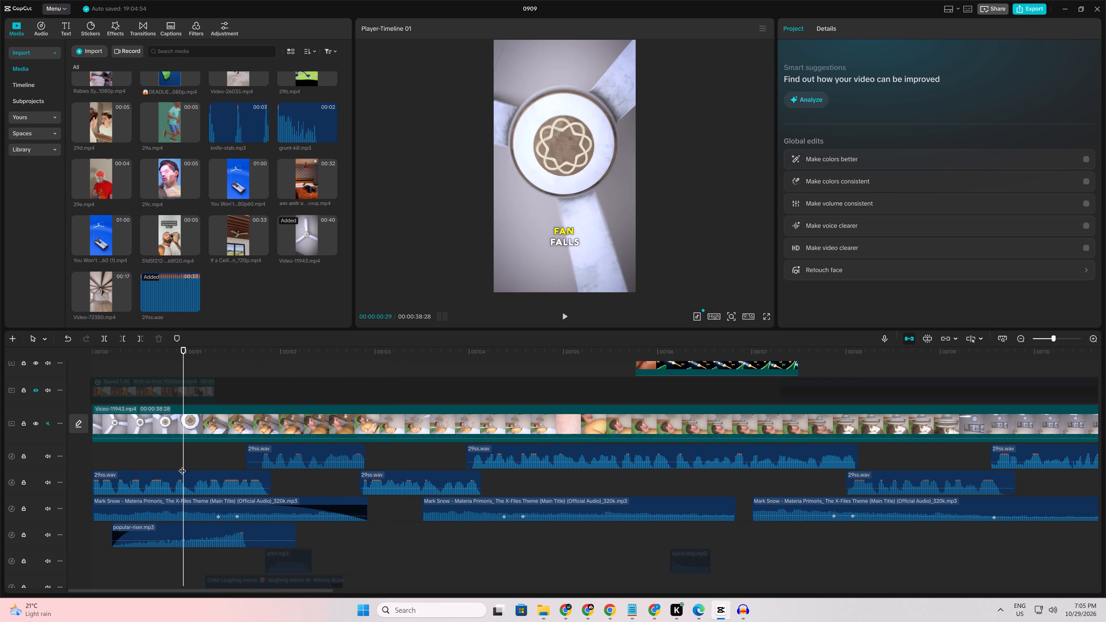
drag(182, 466, 183, 466)
click(177, 427)
key(ctrl+b)
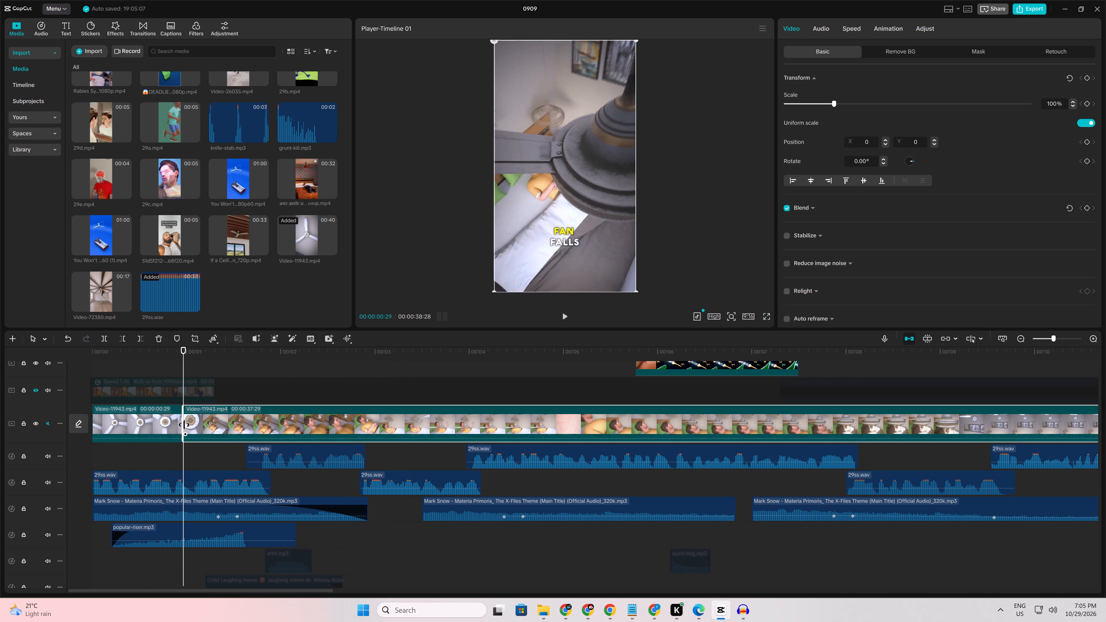
Trim about 1 second 24 frames off the start of the second Video-11943.mp4 piece, so it opens on the man lying in bed.
drag(183, 424, 315, 430)
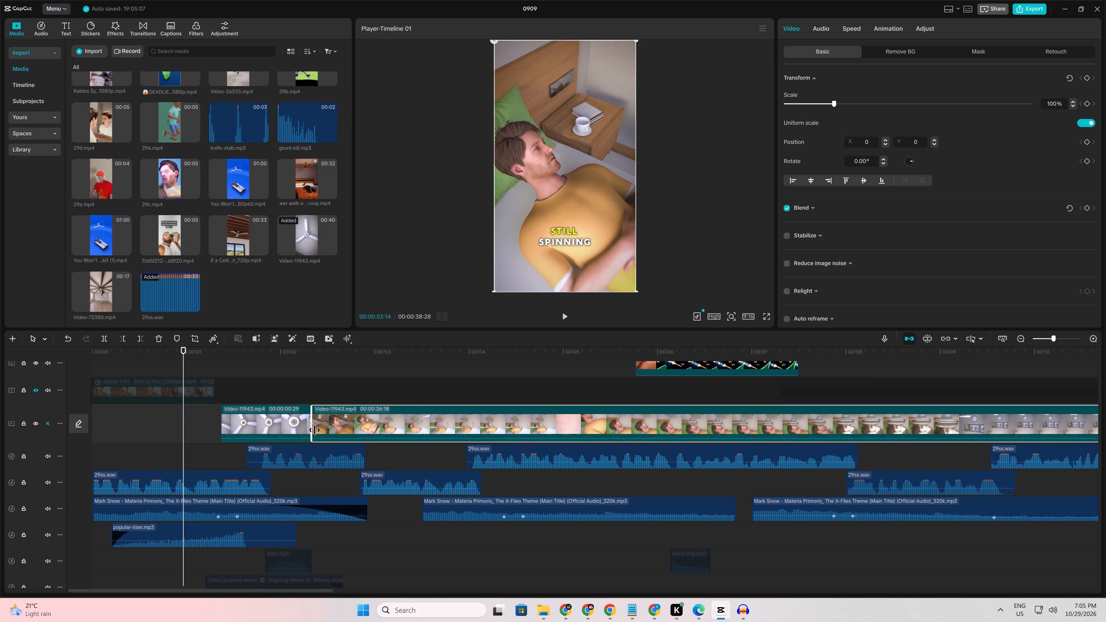
drag(315, 430, 359, 438)
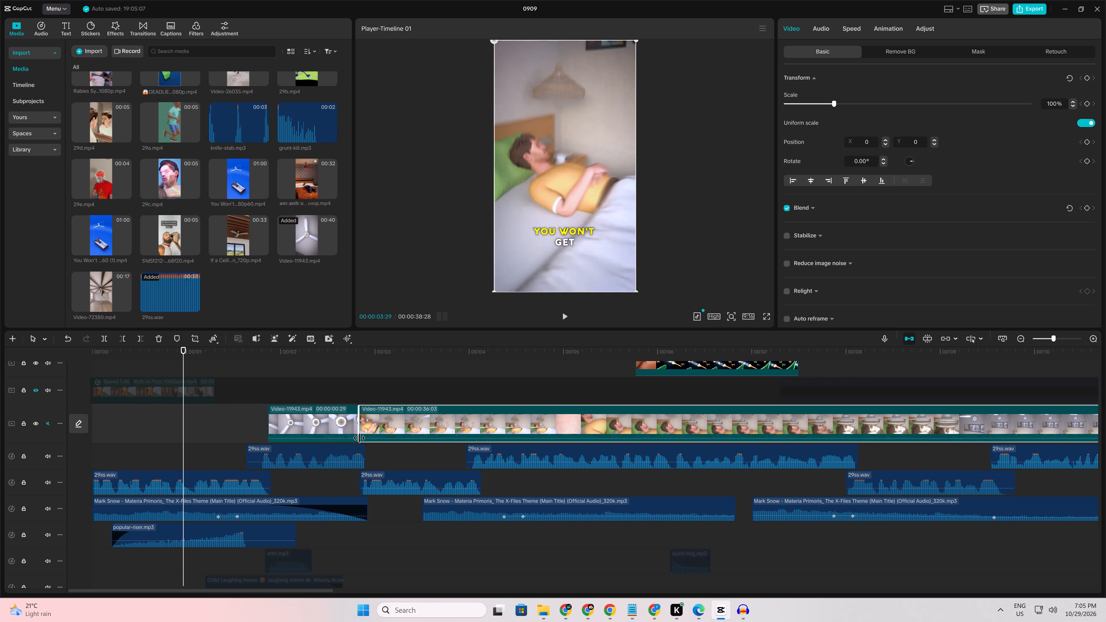
drag(359, 438, 354, 438)
Review the opening against the narration and split the second Video-11943.mp4 piece at 00:00:02:25, just before the next voice-over line.
click(187, 465)
drag(187, 465, 0, 446)
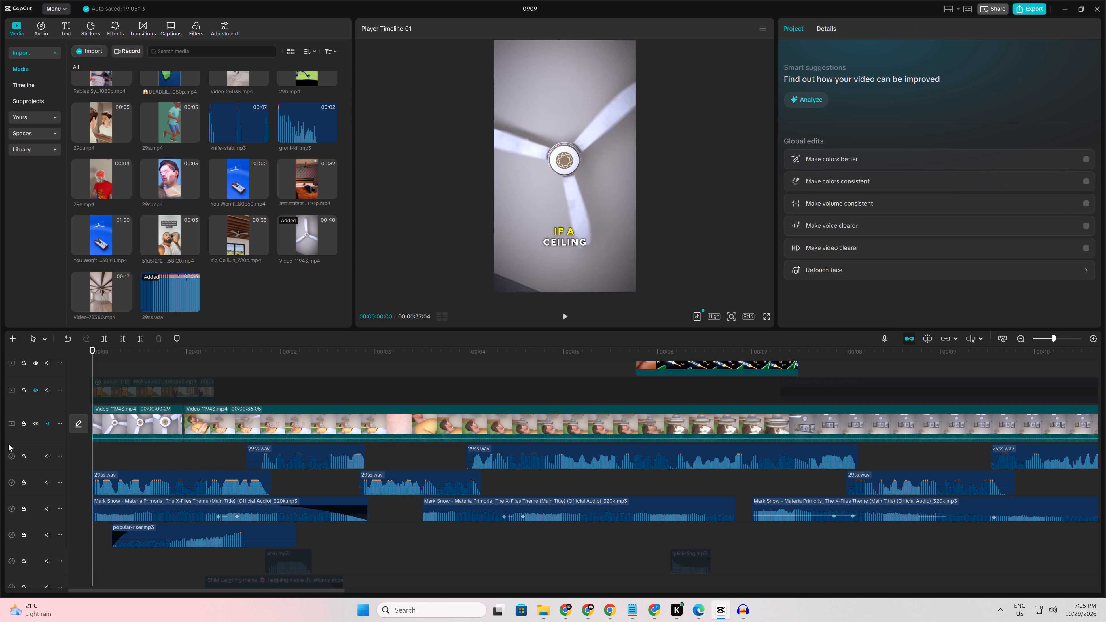
key(space)
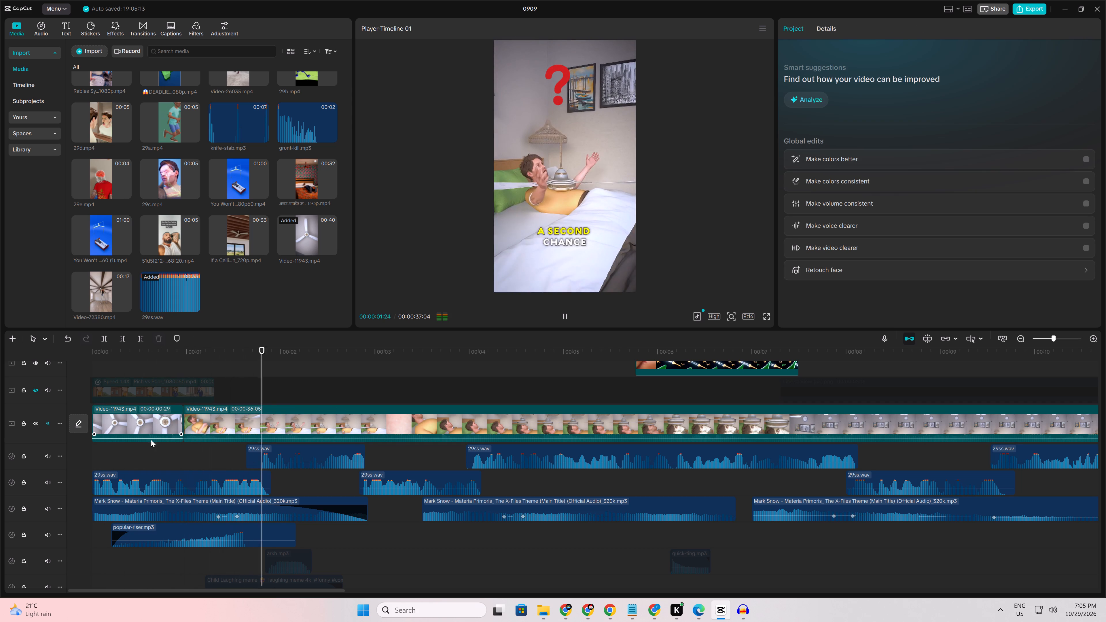
key(space)
click(233, 460)
drag(233, 460, 338, 470)
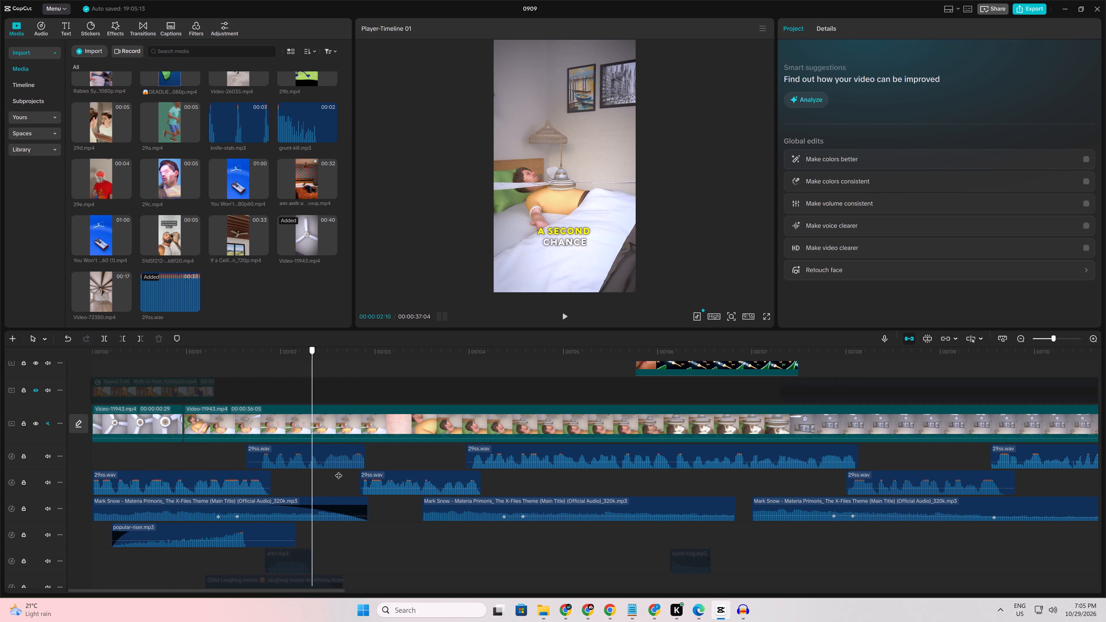
drag(338, 470, 371, 471)
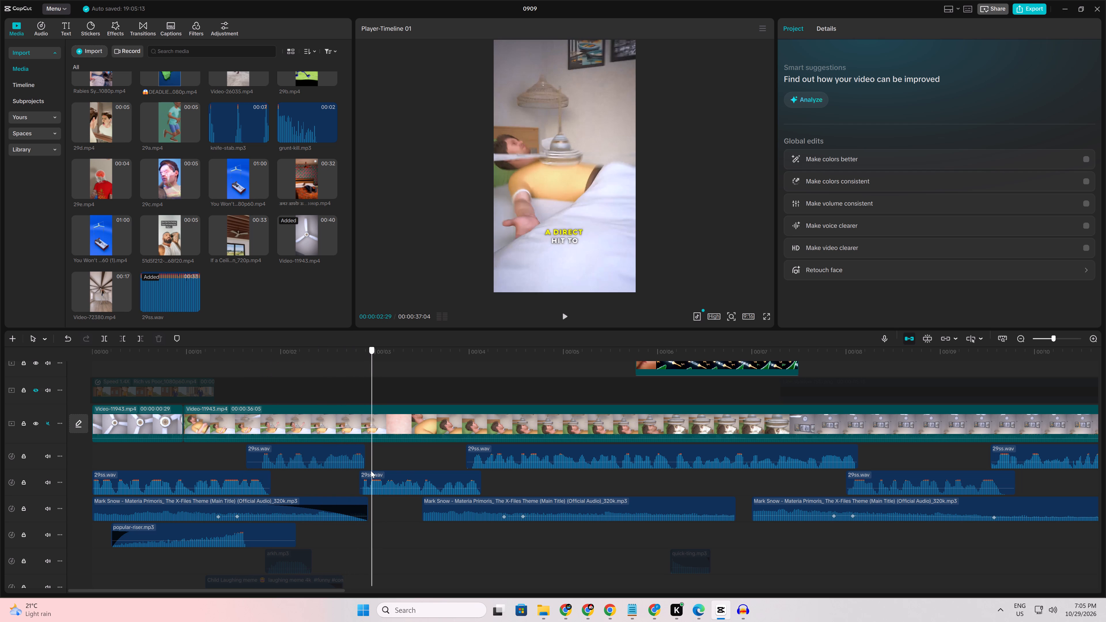
drag(371, 471, 531, 470)
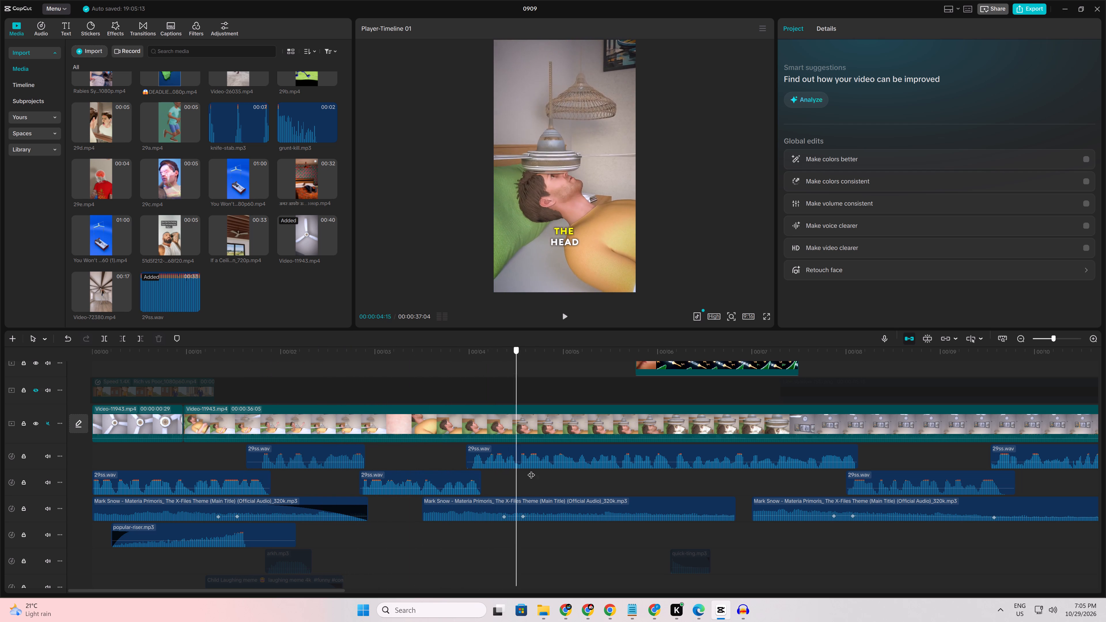
drag(531, 470, 322, 464)
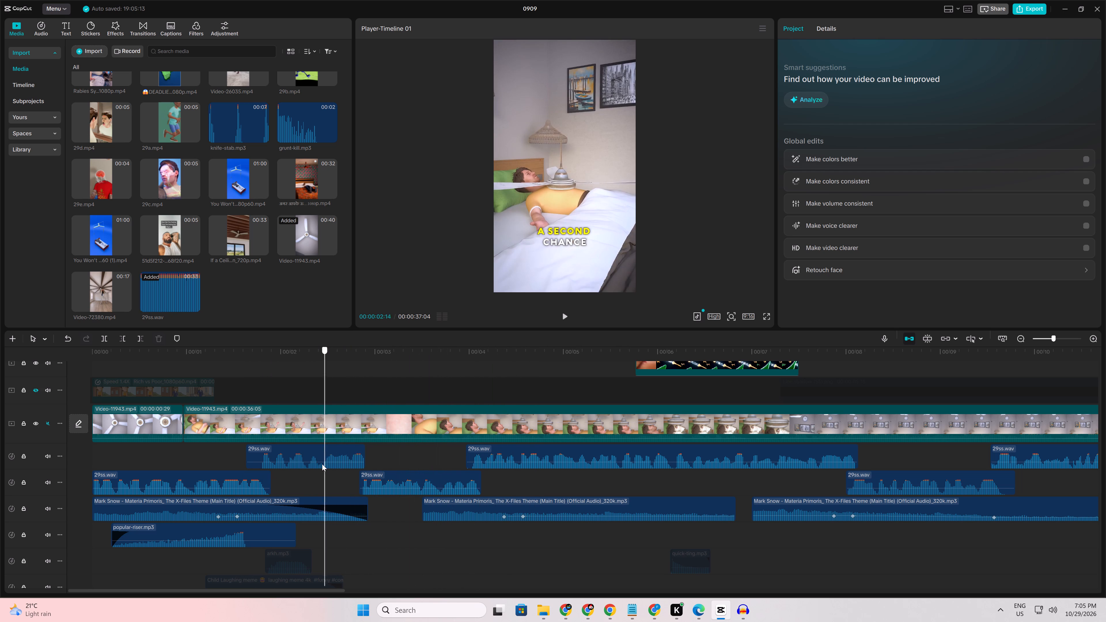
drag(322, 464, 370, 465)
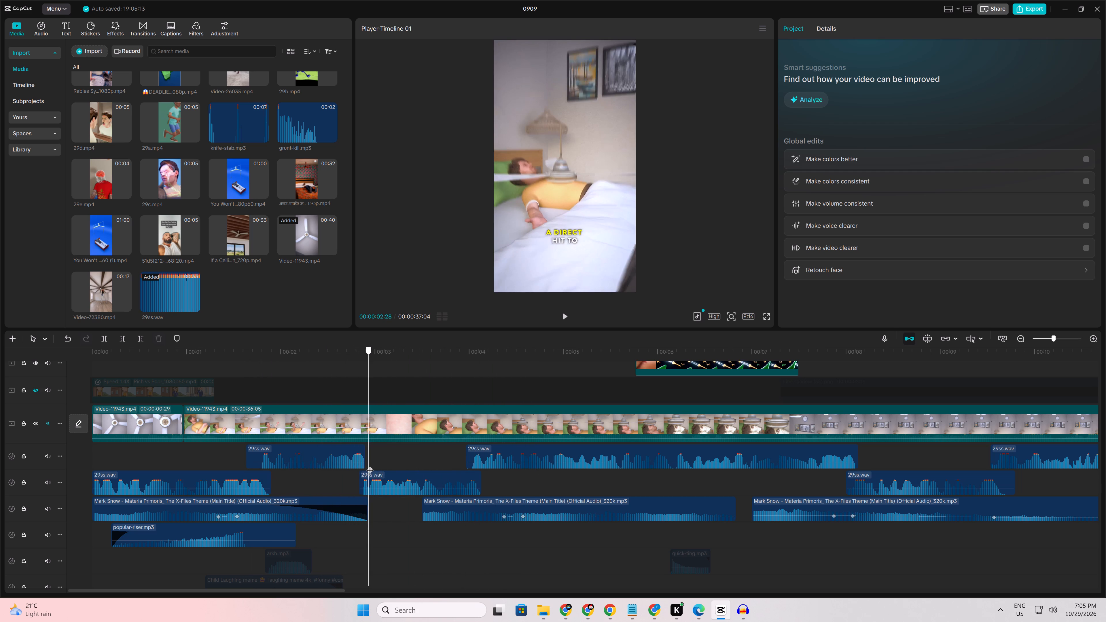
drag(370, 465, 360, 465)
click(346, 427)
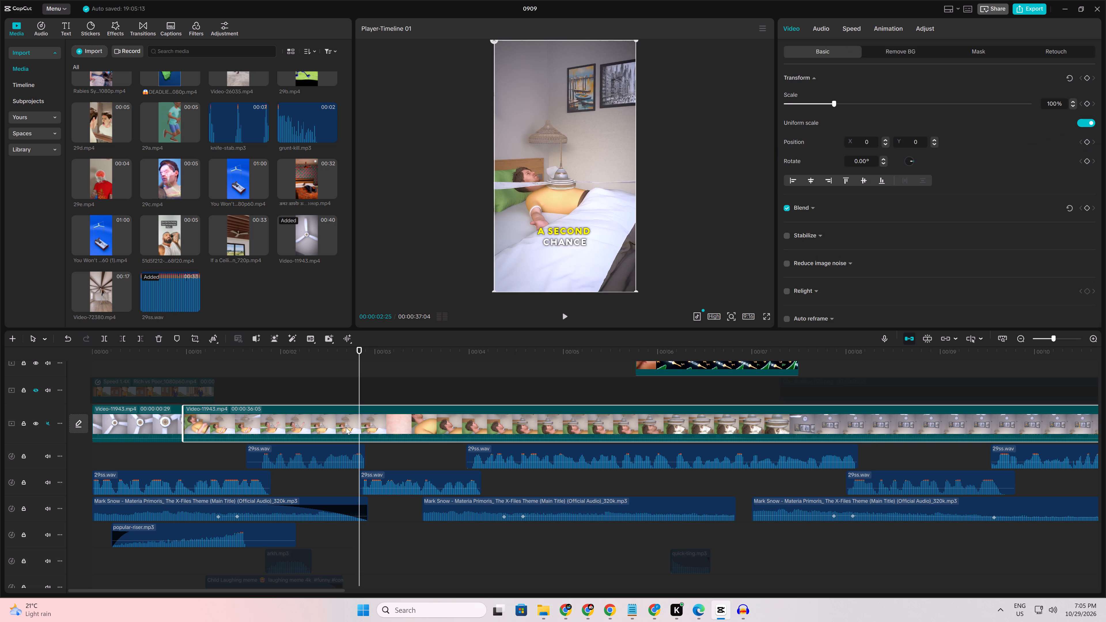
key(ctrl+b)
Replay the opening and set the speed of the first two Video-11943.mp4 pieces to 1.25x.
key(space)
click(201, 460)
drag(201, 460, 0, 458)
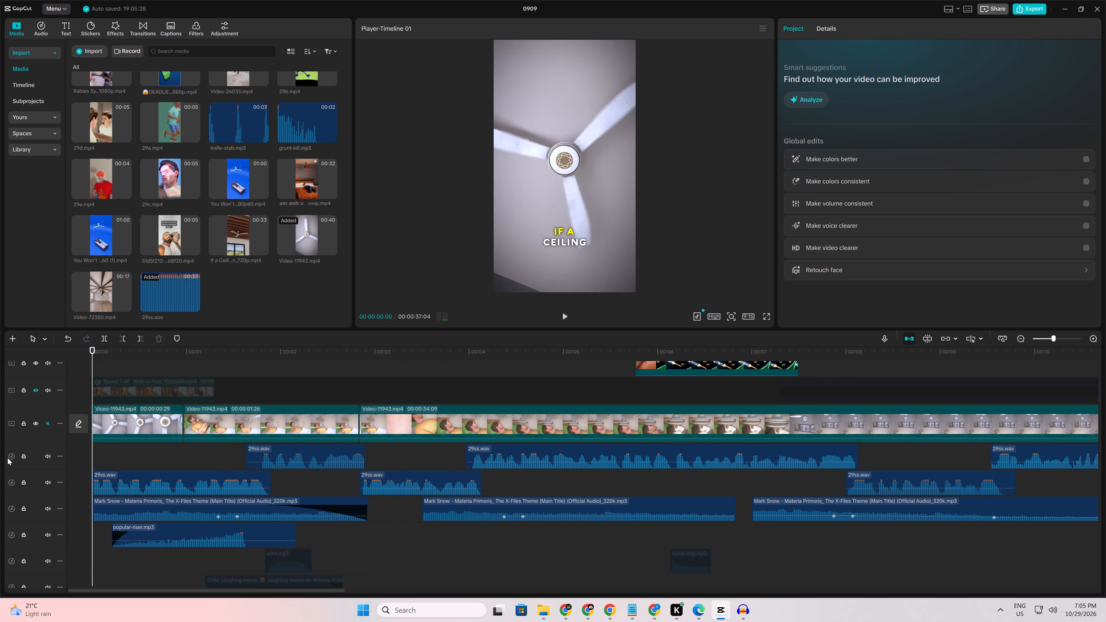
key(space)
key(space)
drag(163, 459, 164, 458)
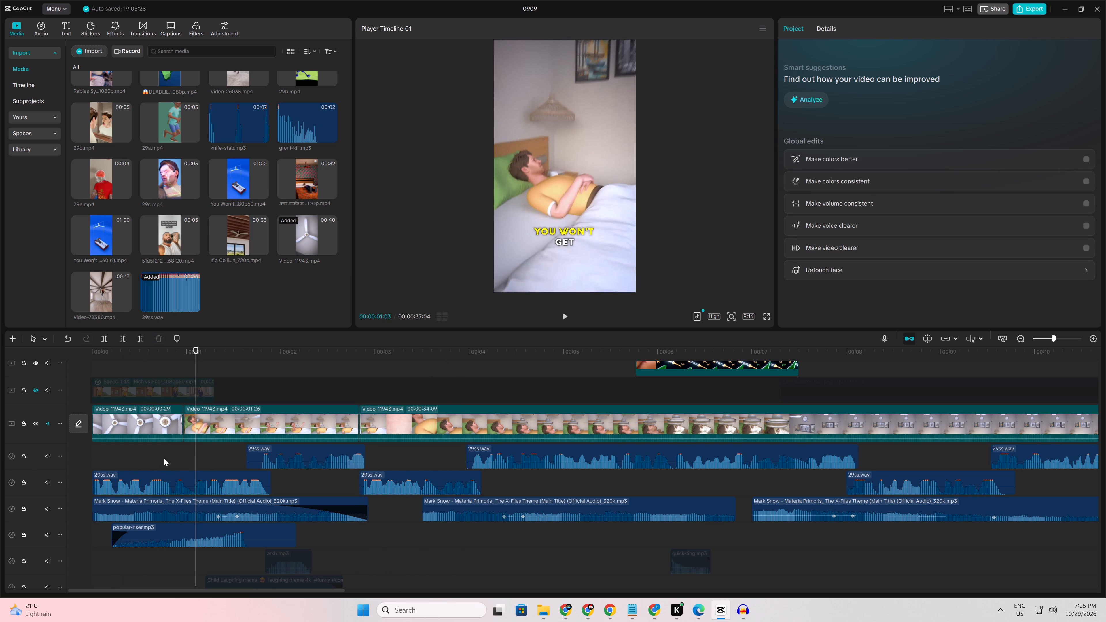
drag(164, 458, 214, 433)
click(853, 30)
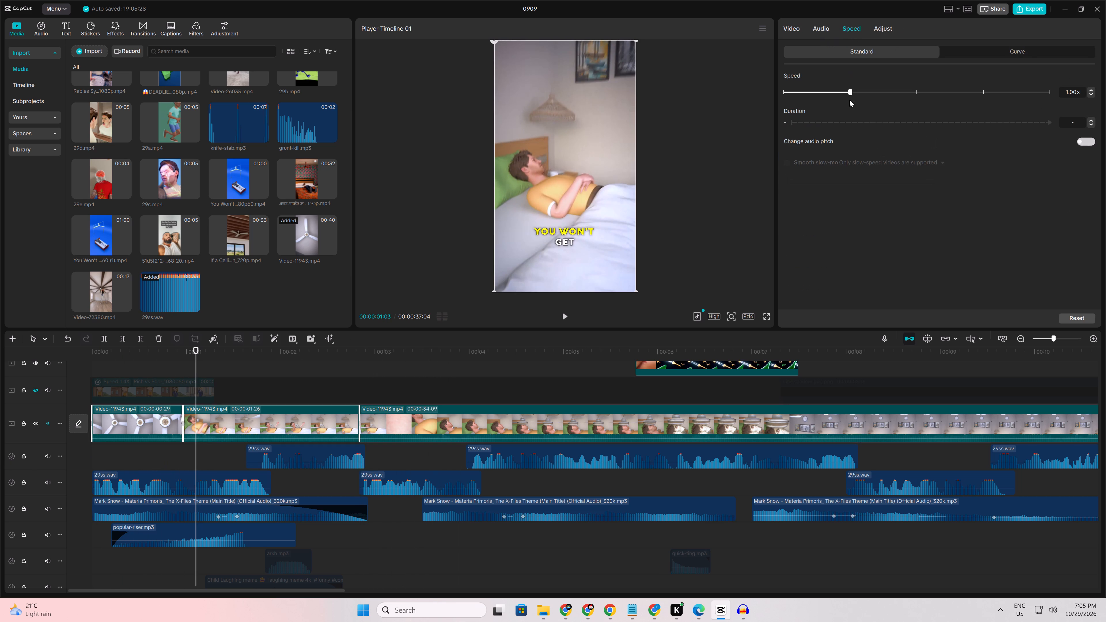
click(867, 95)
Combine the first two sped-up Video-11943.mp4 pieces into one compound clip.
double_click(193, 450)
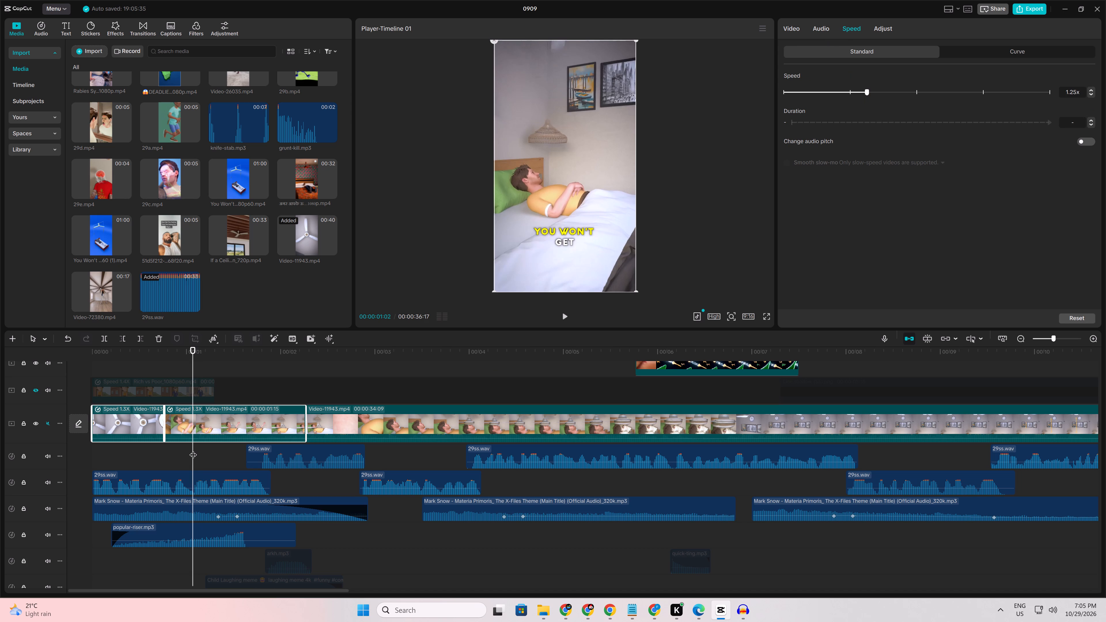
drag(147, 453, 175, 427)
right_click(175, 427)
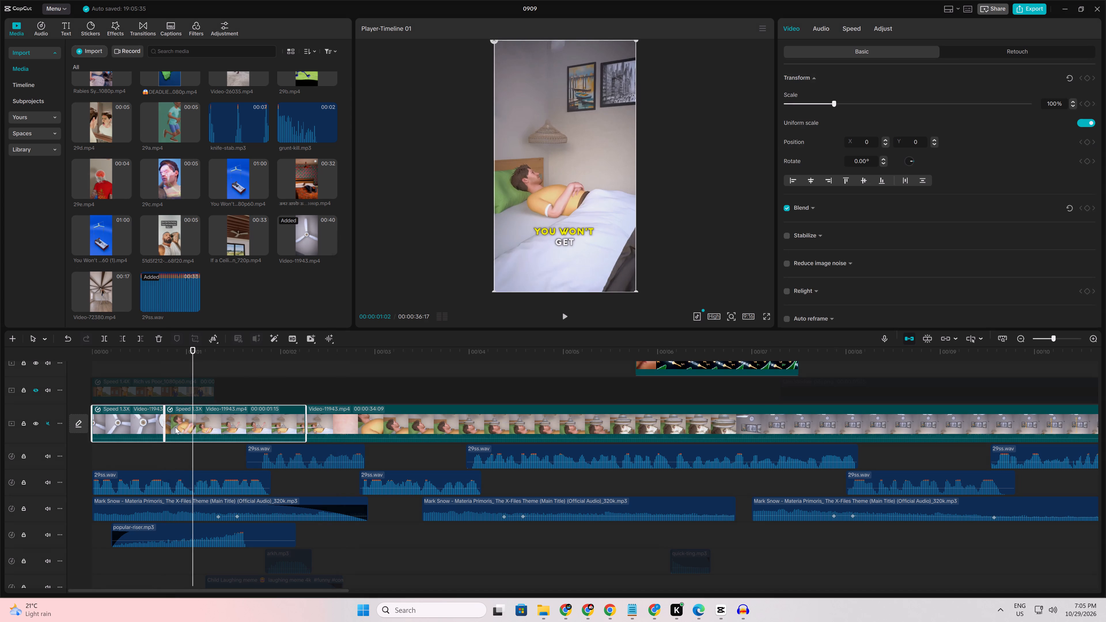
click(219, 388)
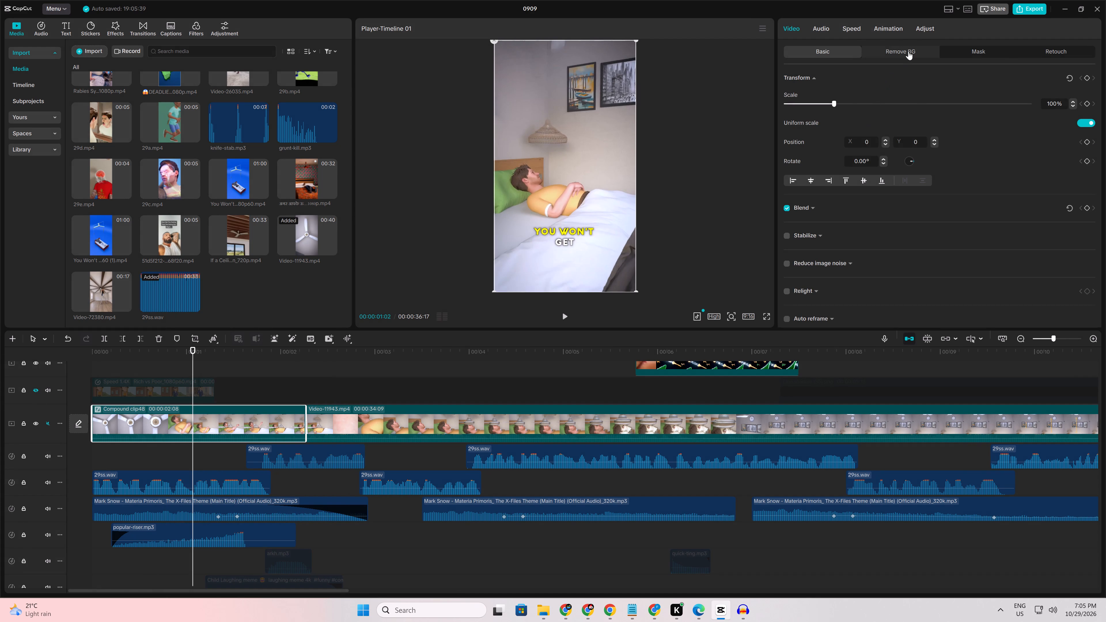
Apply the Jump cut speed curve to the opening compound clip.
click(856, 34)
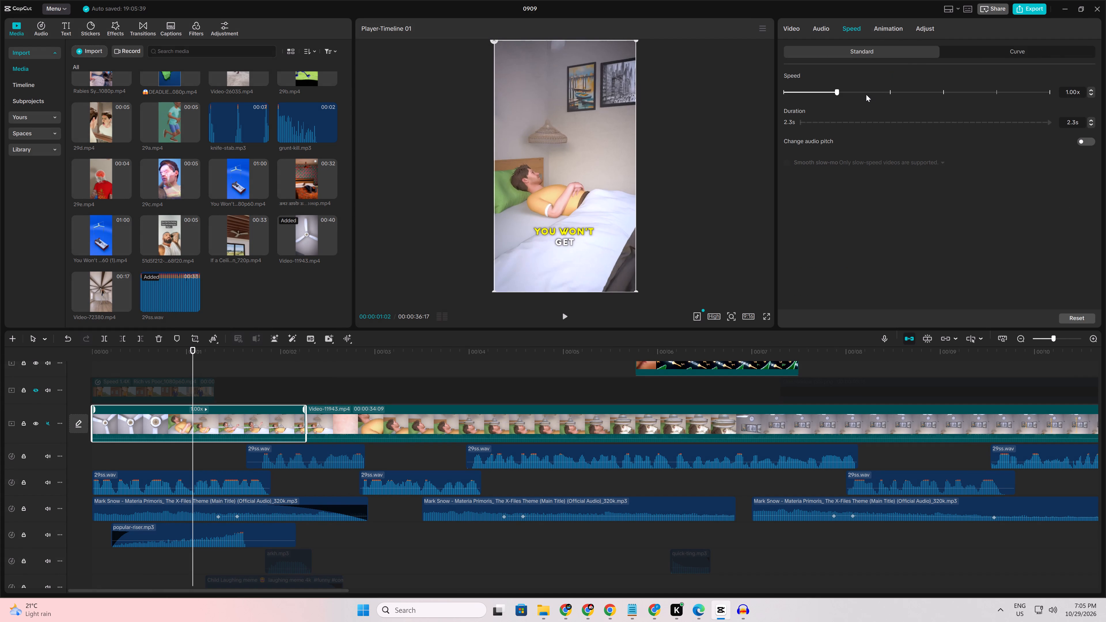
click(1021, 54)
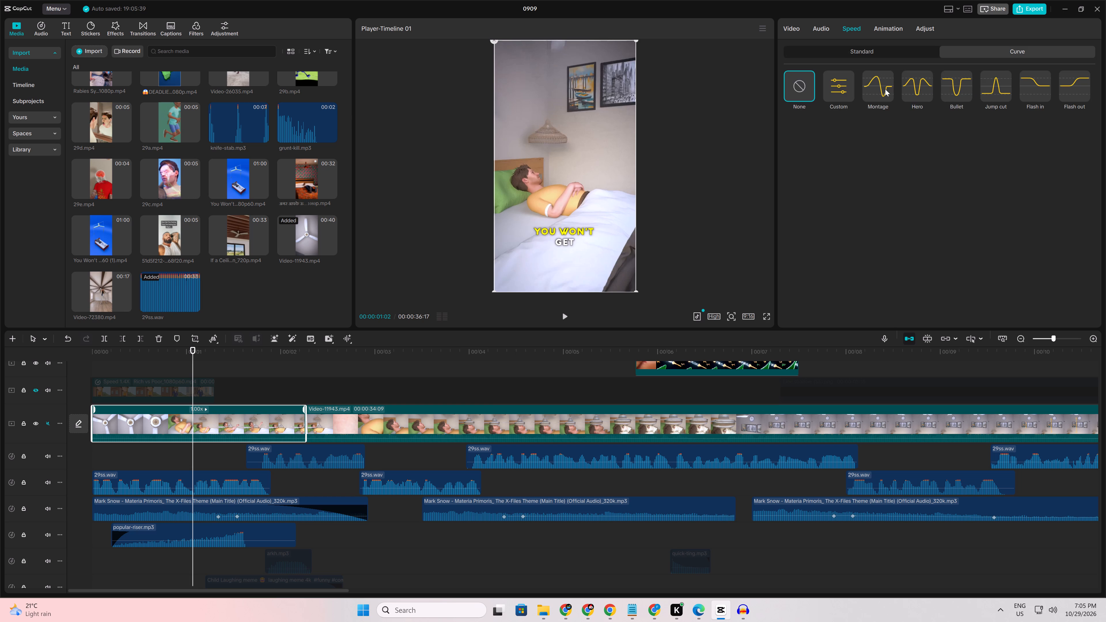
click(996, 90)
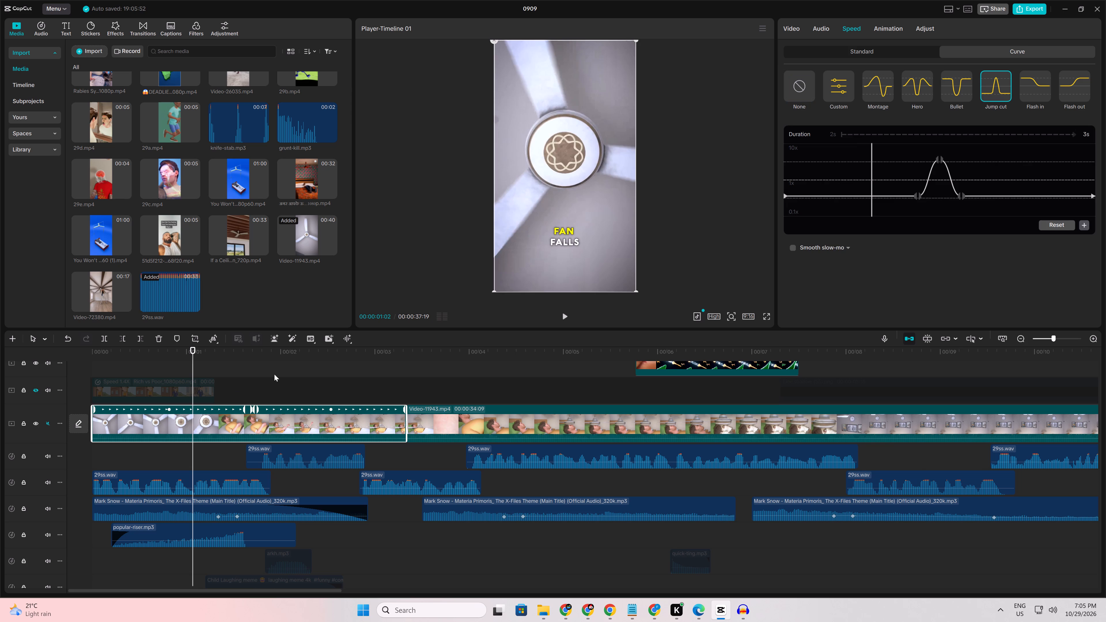
Reshape the Jump cut curve by moving the ramp's starting point close to the clip's beginning and raising the curve's first point slightly.
click(171, 453)
drag(171, 453, 28, 450)
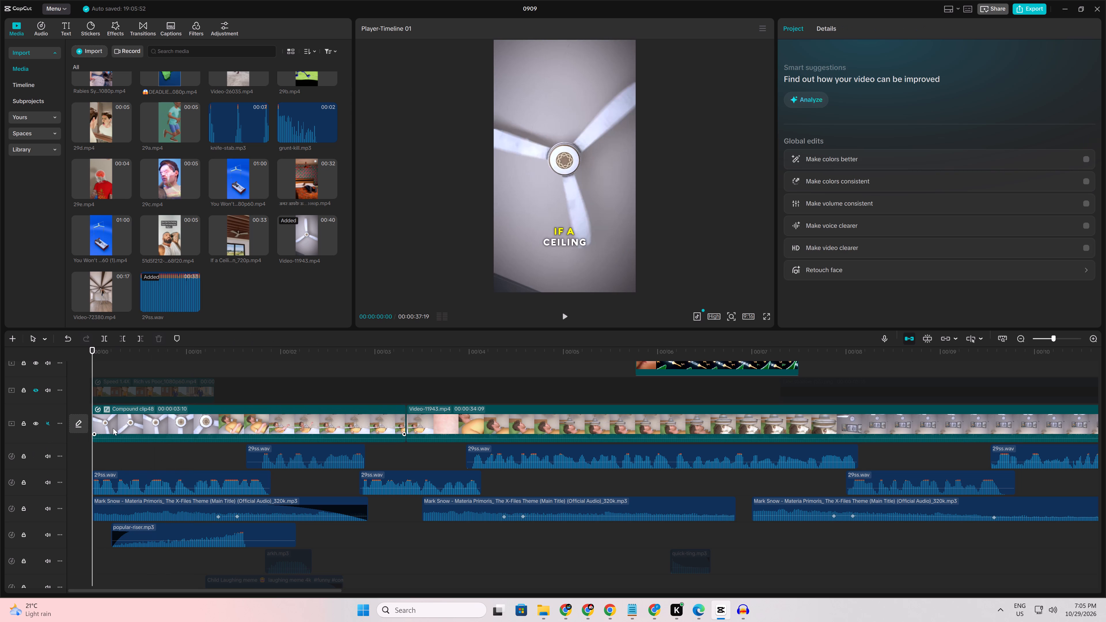
click(113, 428)
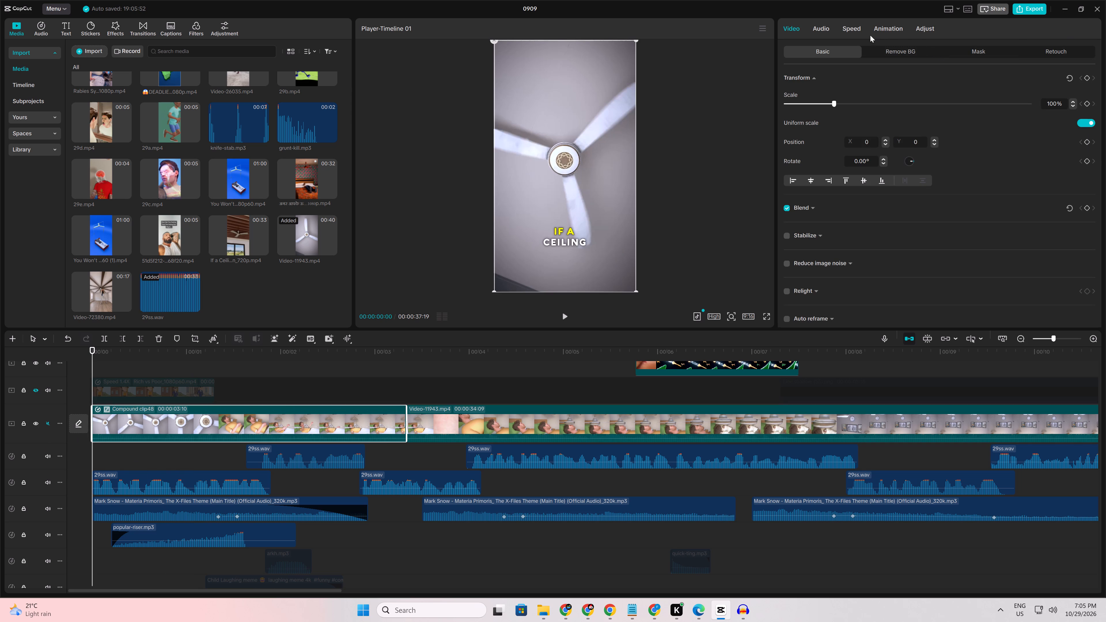
click(855, 31)
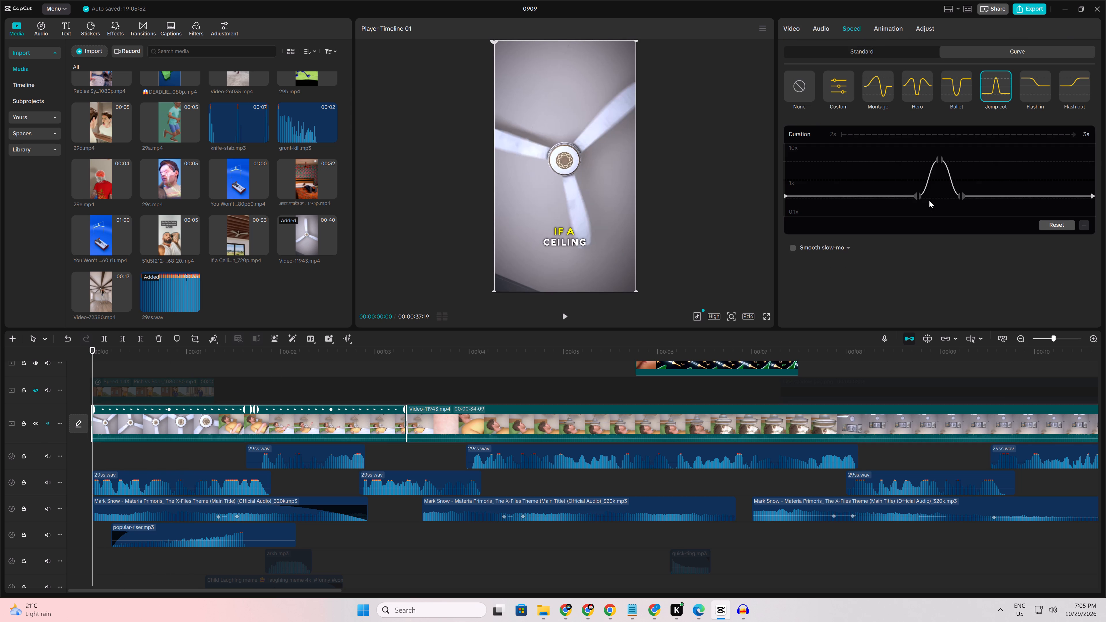
drag(921, 198, 793, 193)
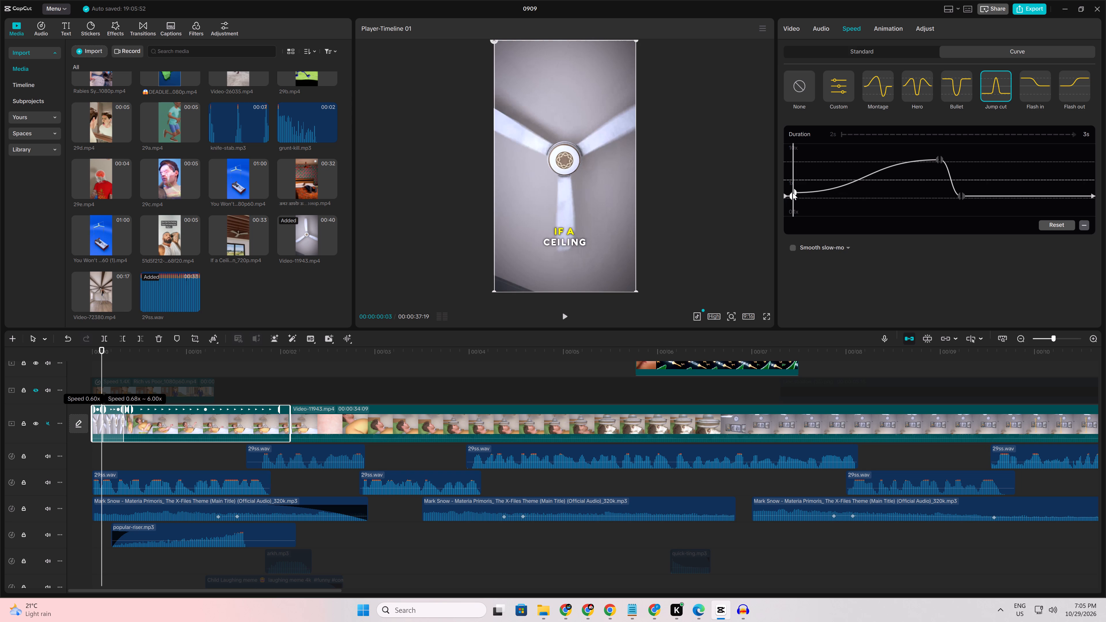
drag(793, 193, 791, 190)
drag(794, 188, 794, 195)
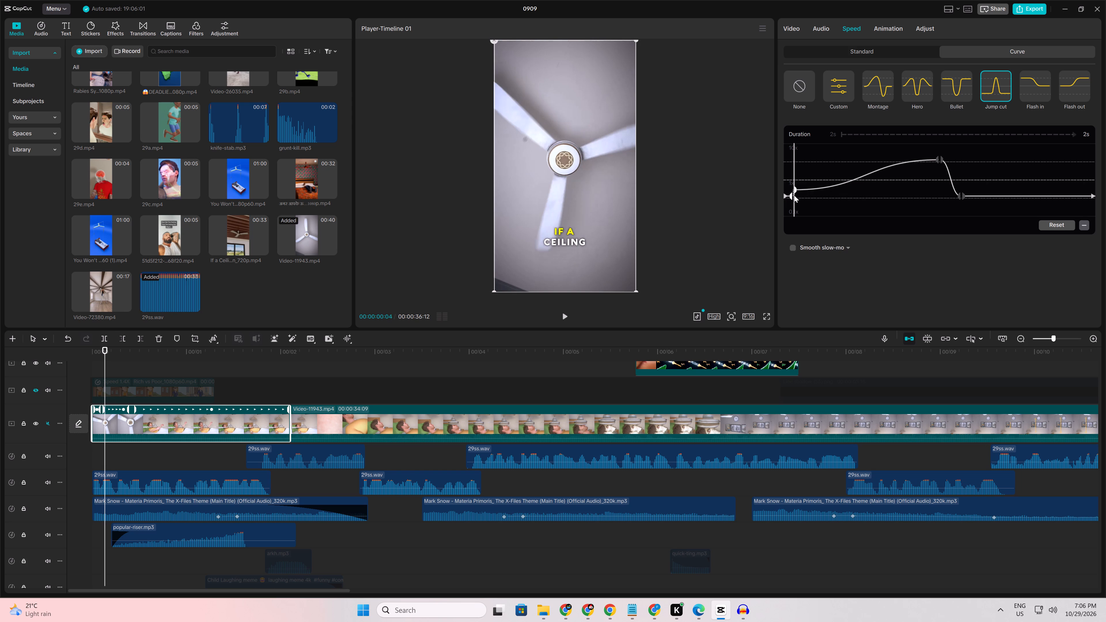
drag(794, 195, 794, 196)
drag(796, 189, 798, 196)
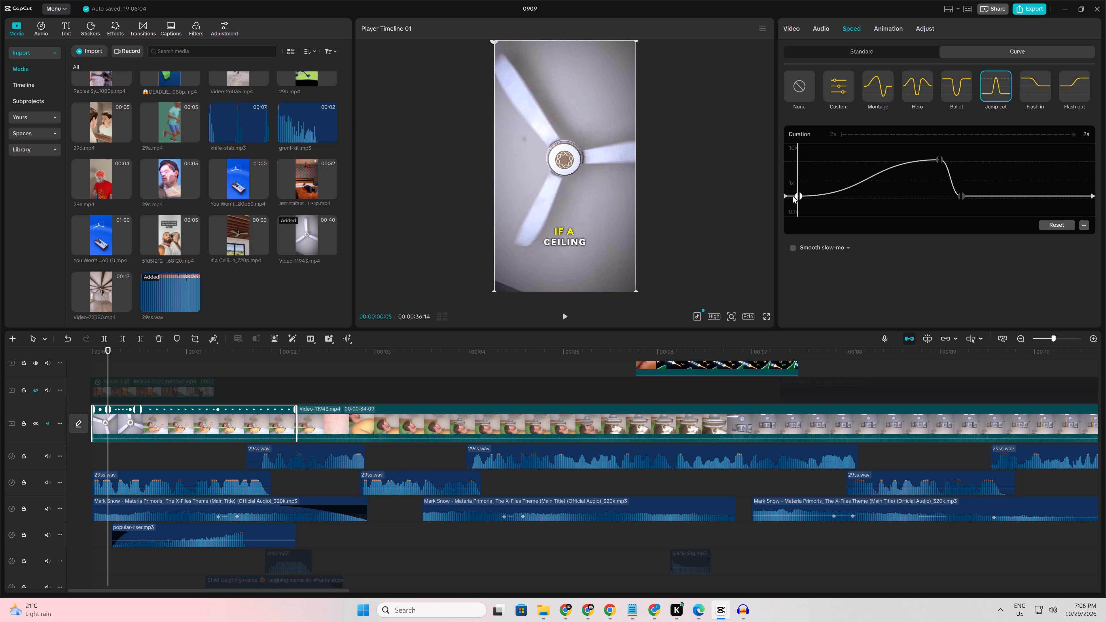
drag(797, 194, 823, 197)
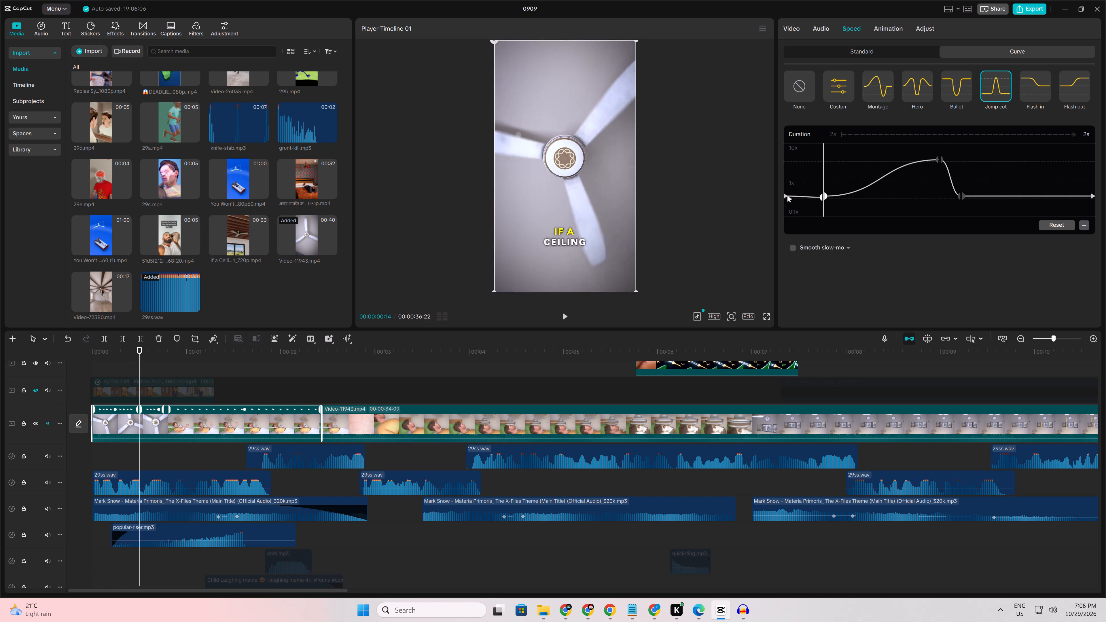
drag(786, 195, 786, 189)
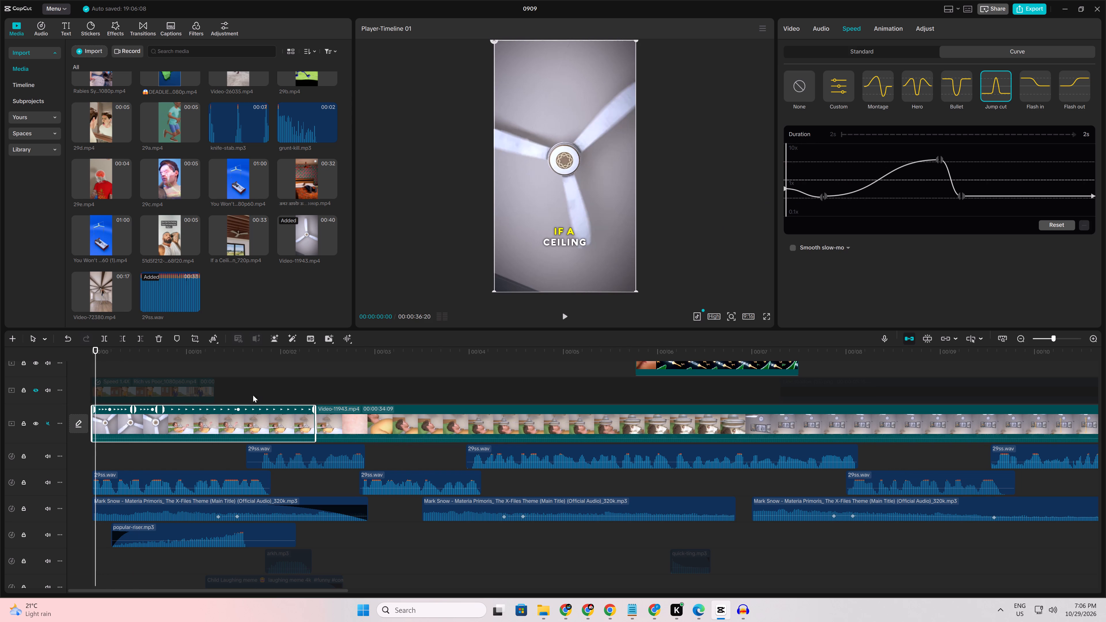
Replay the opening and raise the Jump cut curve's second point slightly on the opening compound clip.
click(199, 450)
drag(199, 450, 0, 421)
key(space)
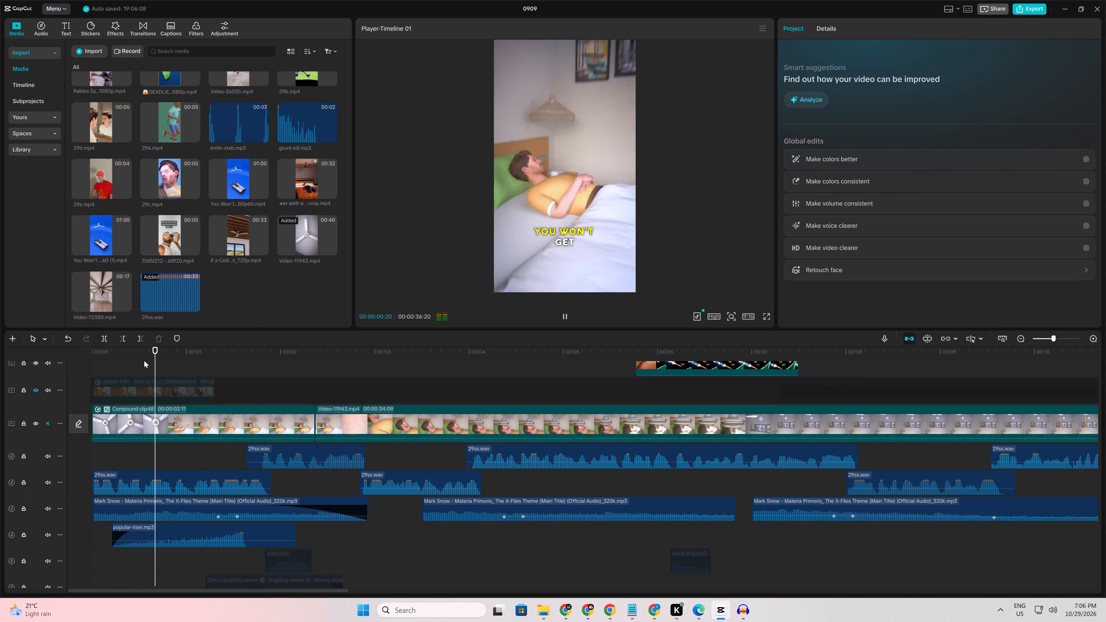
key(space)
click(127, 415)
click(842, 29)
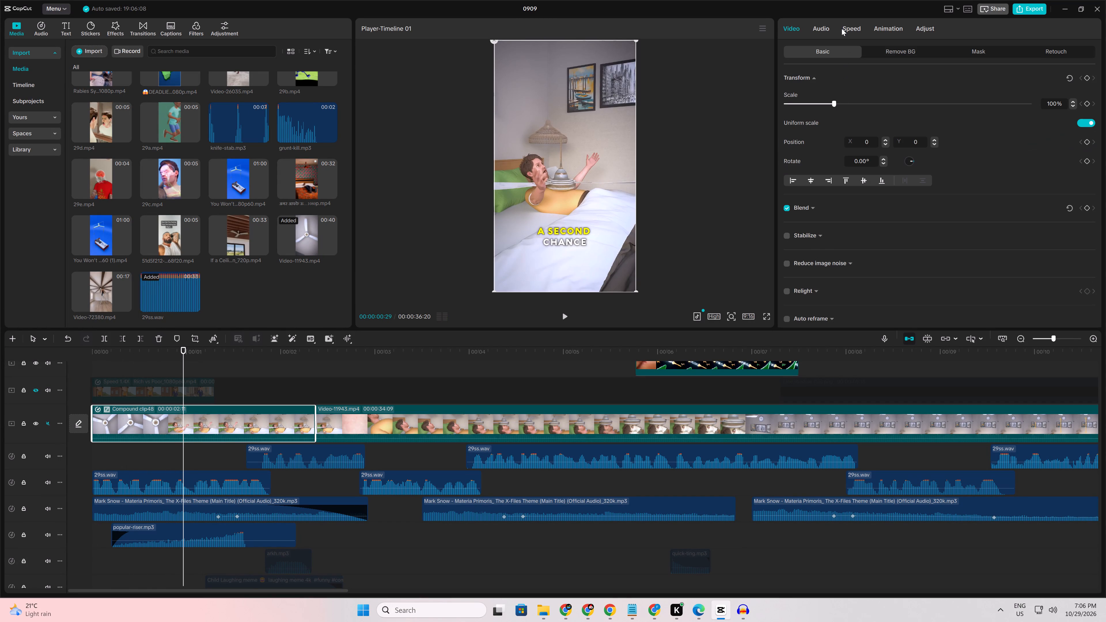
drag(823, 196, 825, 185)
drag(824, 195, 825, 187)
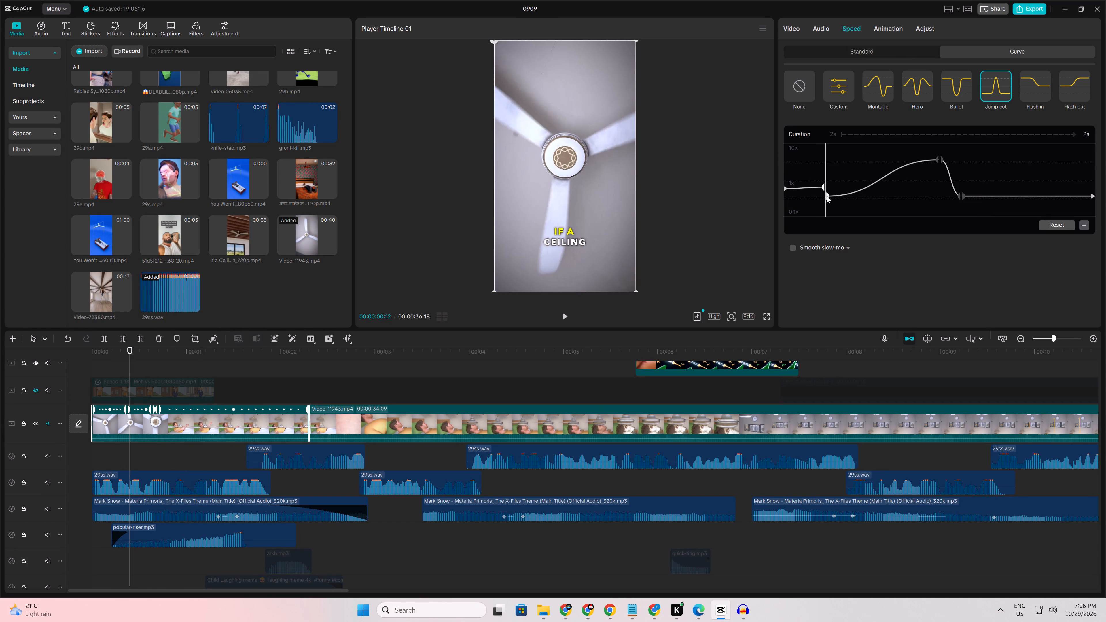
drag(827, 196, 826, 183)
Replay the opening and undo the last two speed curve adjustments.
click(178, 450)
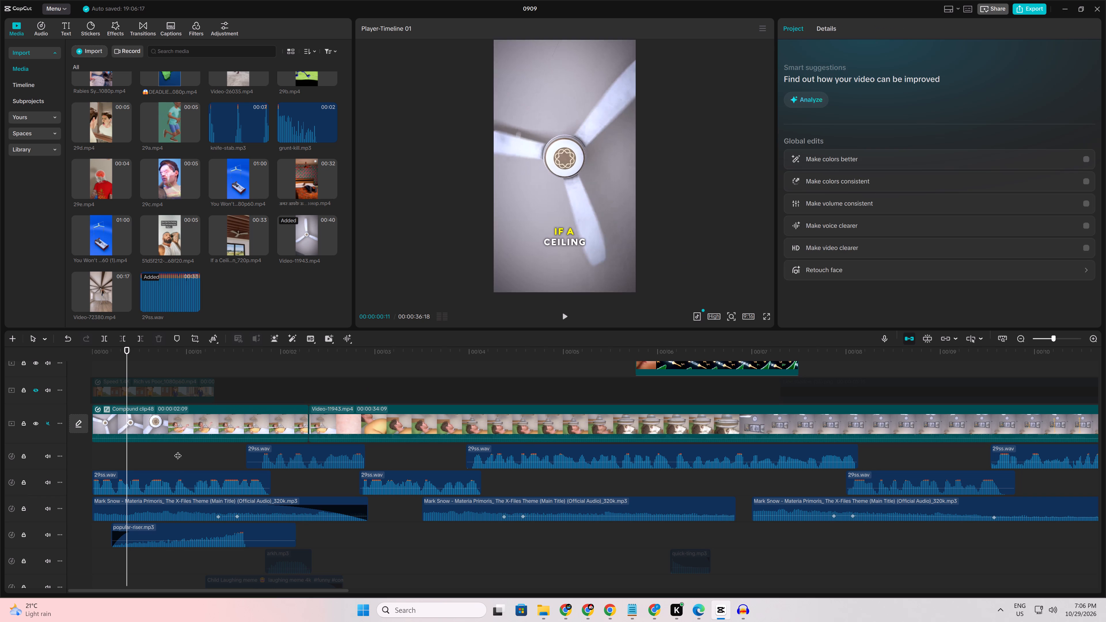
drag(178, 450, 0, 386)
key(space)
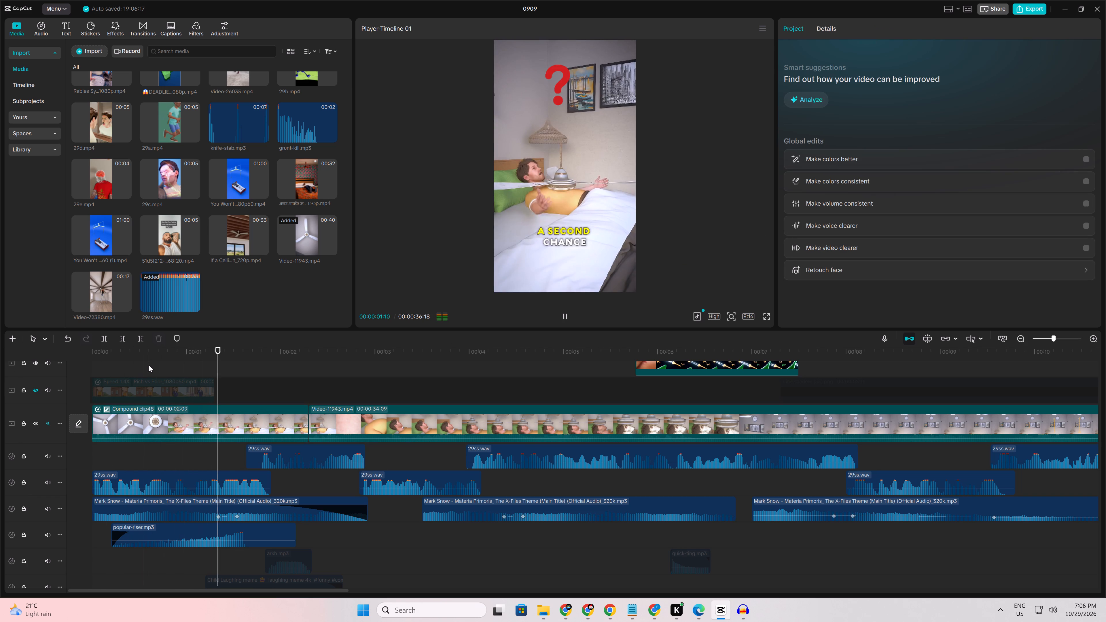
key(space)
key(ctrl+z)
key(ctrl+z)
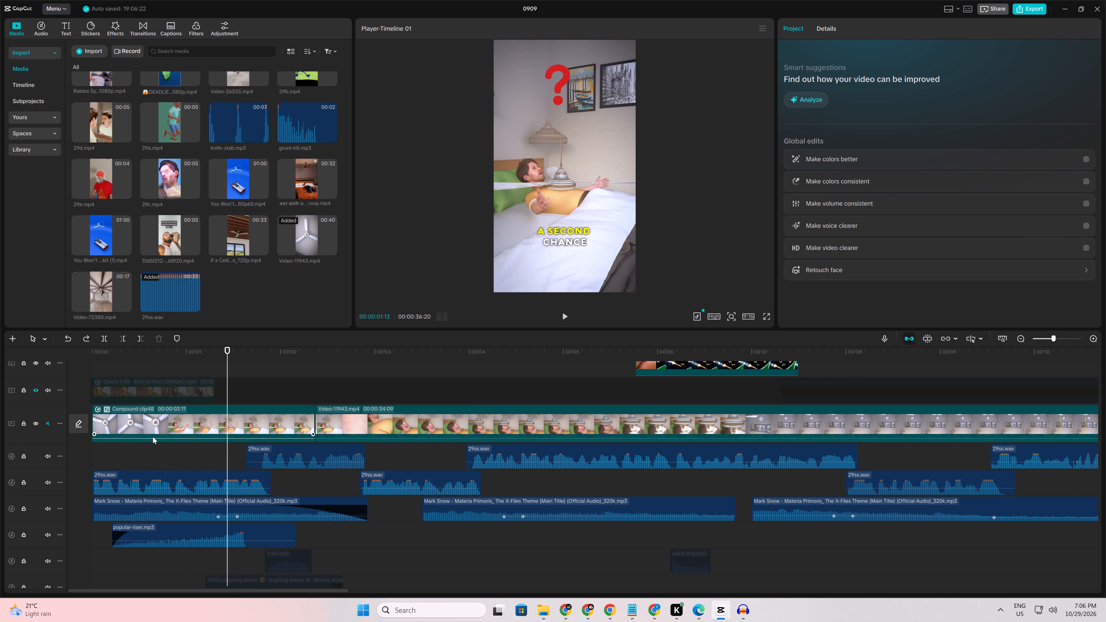
Remove the Jump cut speed curve from the opening compound clip by choosing None.
ctrl+click(153, 437)
click(851, 22)
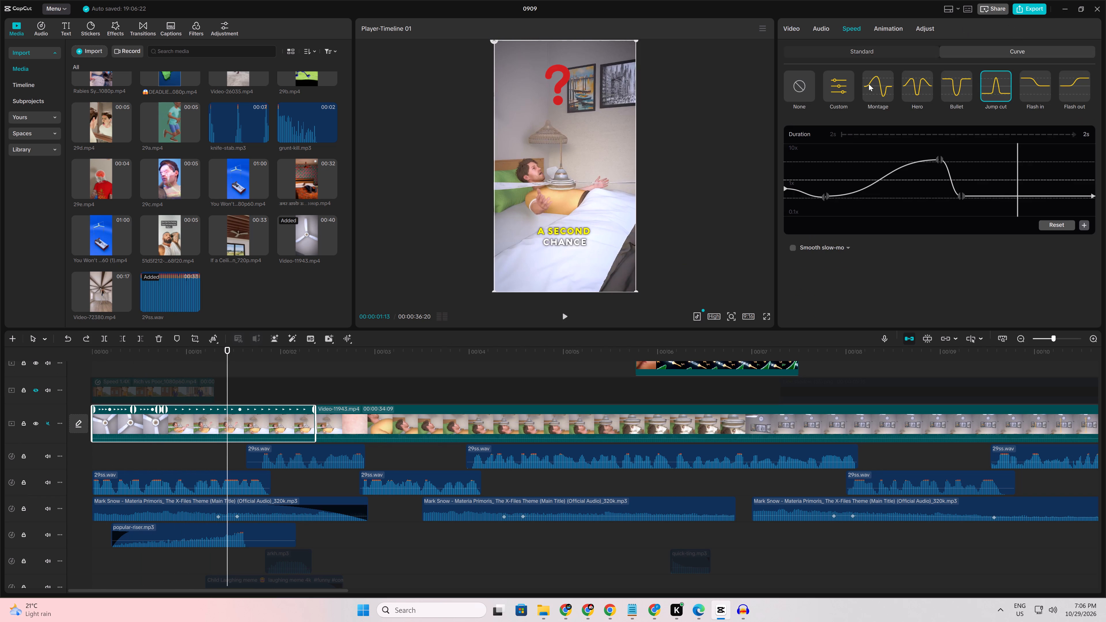
click(801, 82)
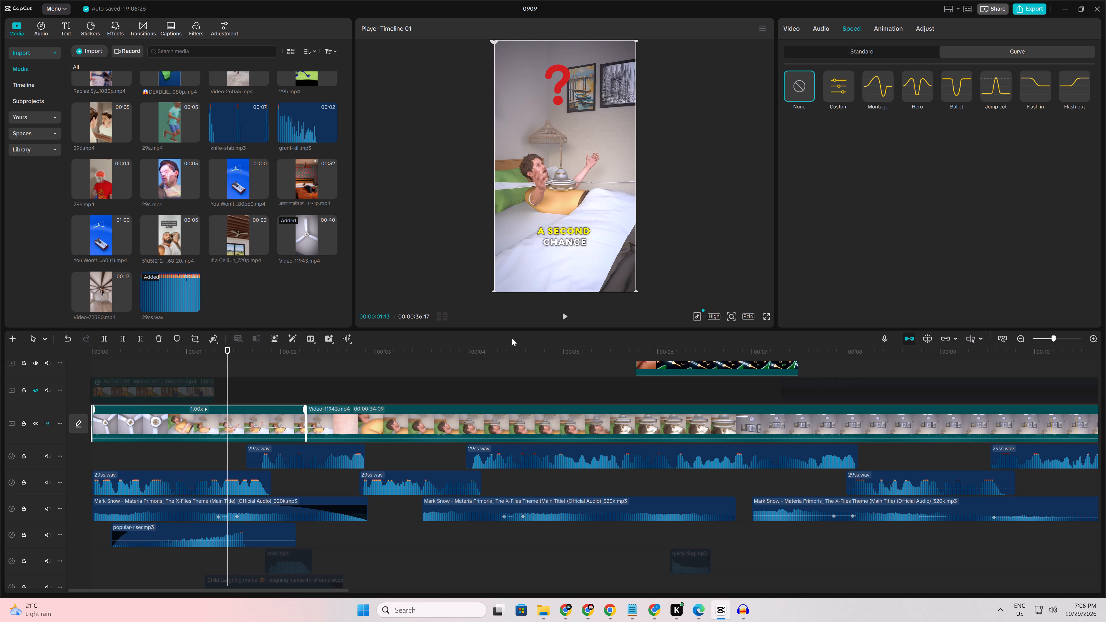
Add transform keyframes on the first frame of the opening compound clip and set its scale to 130%.
click(167, 452)
drag(167, 452, 0, 326)
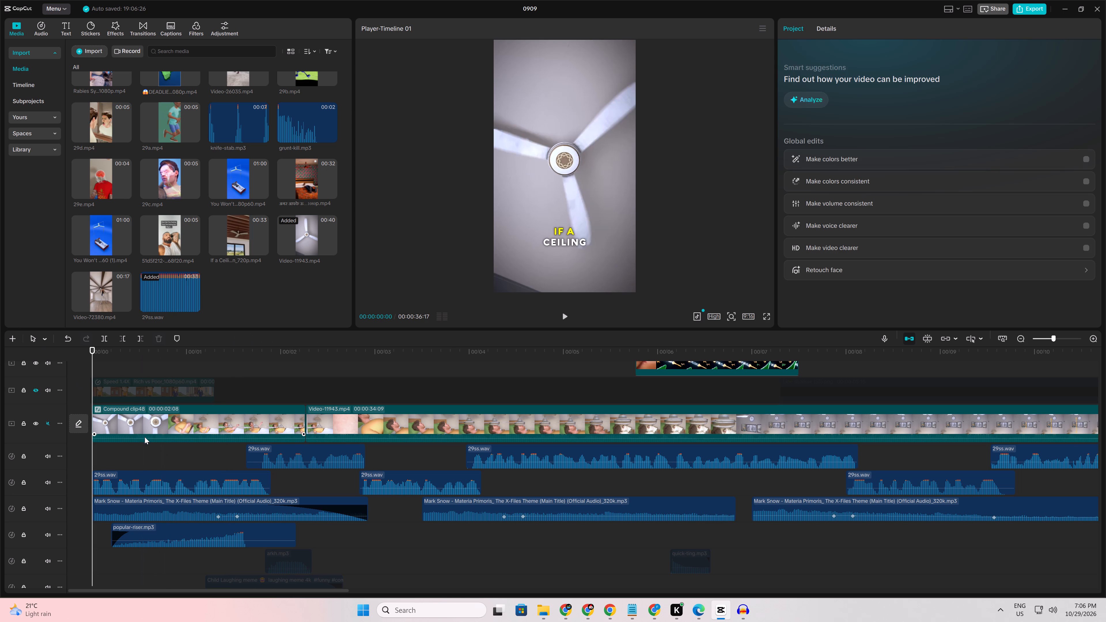
ctrl+scroll(147, 438, up, 10)
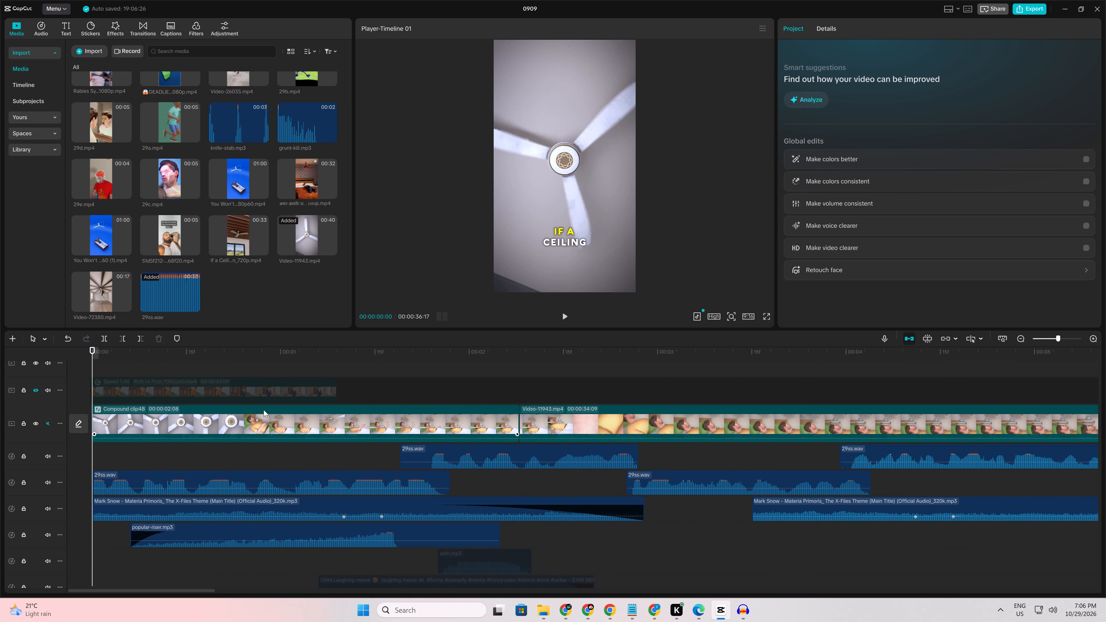
click(264, 410)
click(1086, 79)
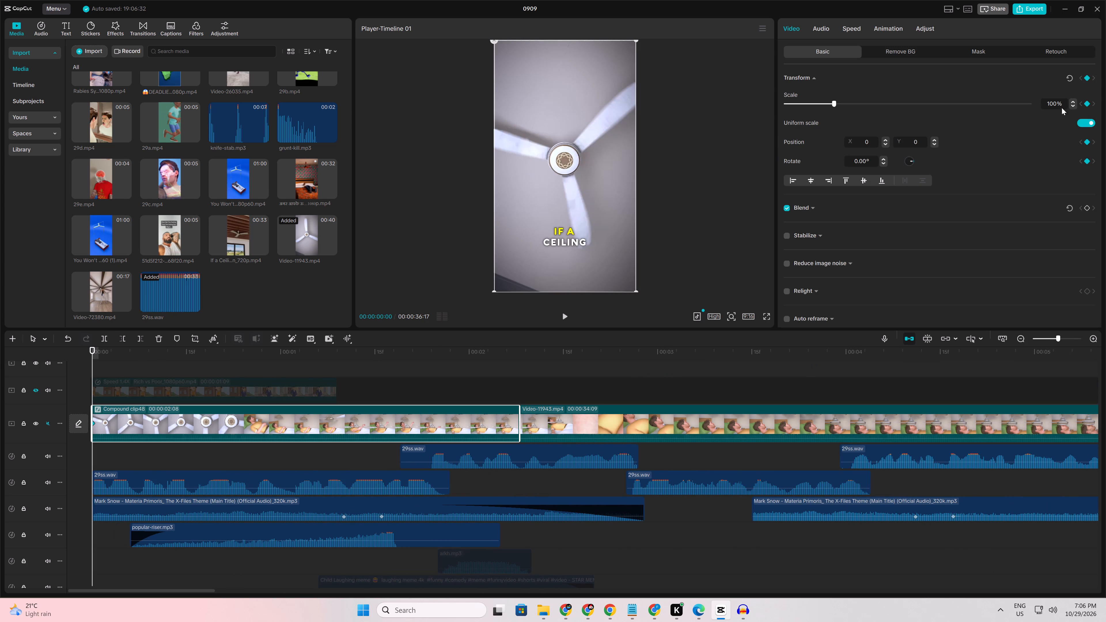
double_click(1058, 106)
key(1)
text(30)
key(Return)
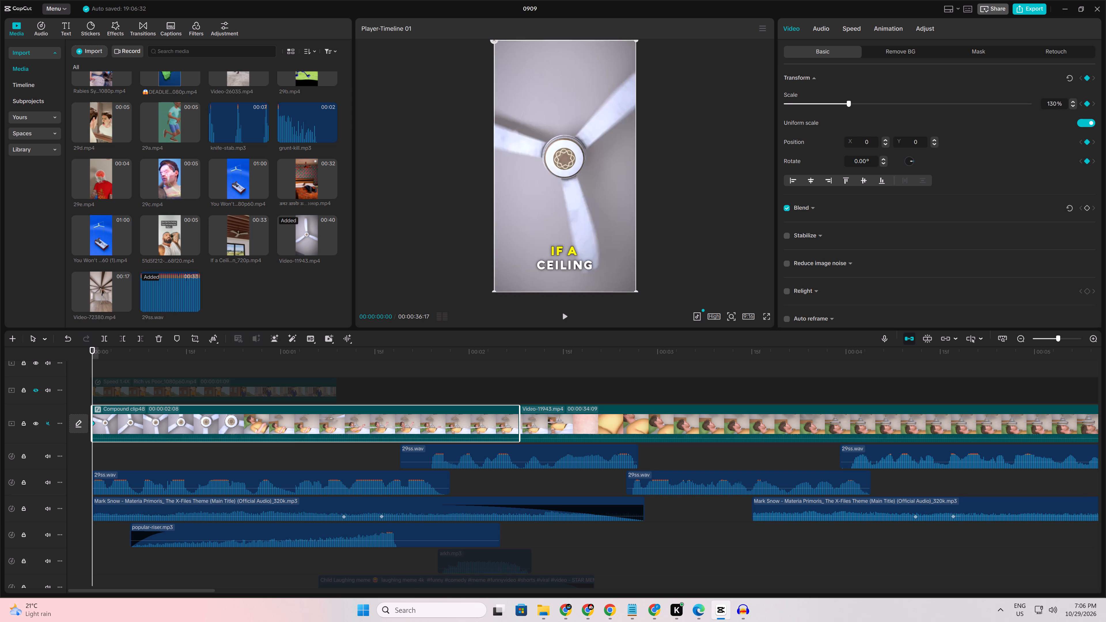
key(Return)
Set the opening compound clip's scale to 100% one frame after the start.
key(Right)
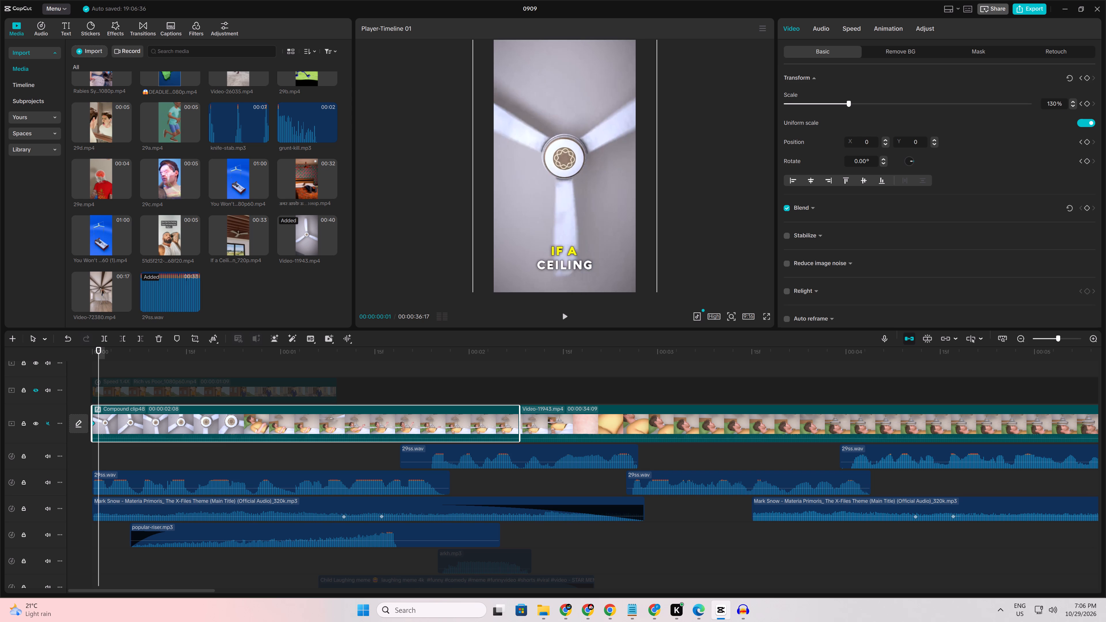
double_click(1054, 105)
text(100)
key(Return)
Replay the opening and split the compound clip at 00:00:00:23, around the change from ceiling fan to man in bed.
click(150, 461)
drag(150, 461, 0, 433)
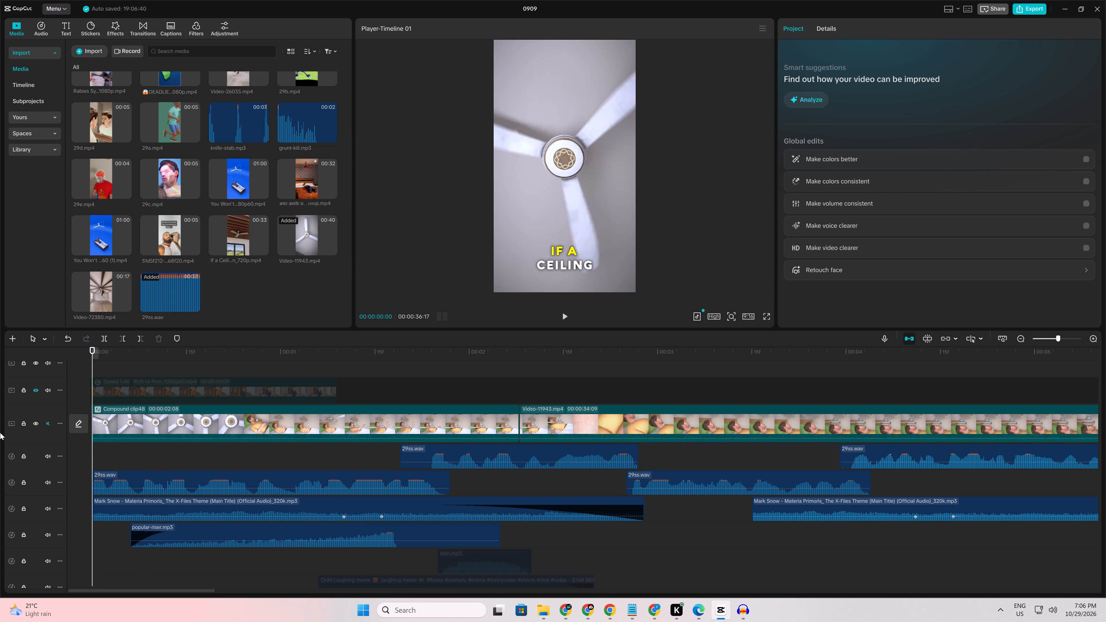
key(space)
key(space)
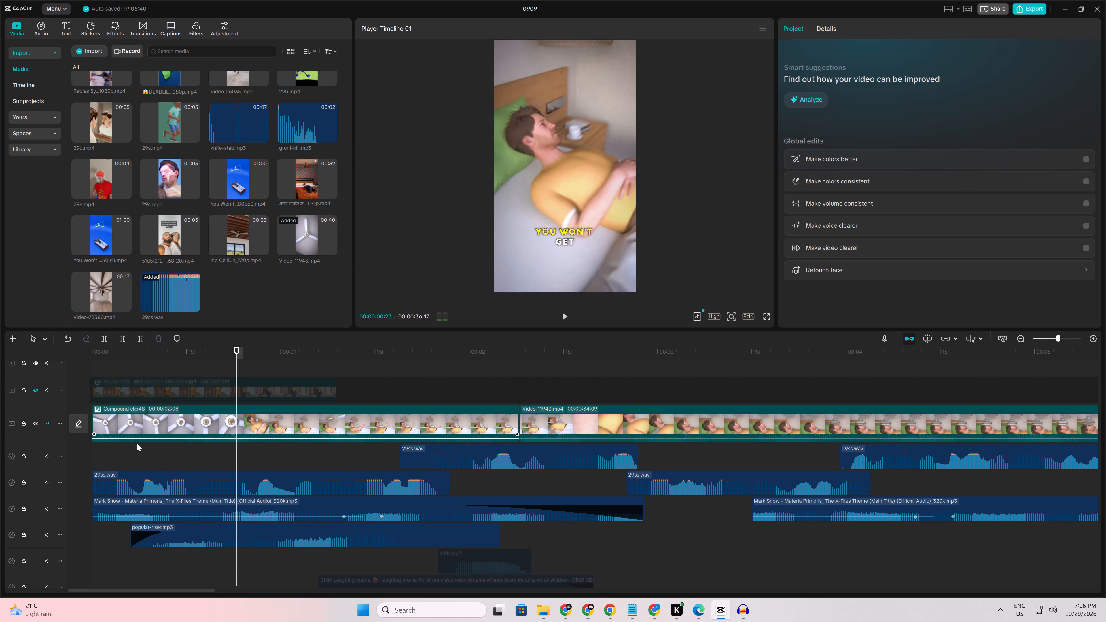
click(135, 446)
drag(135, 446, 246, 450)
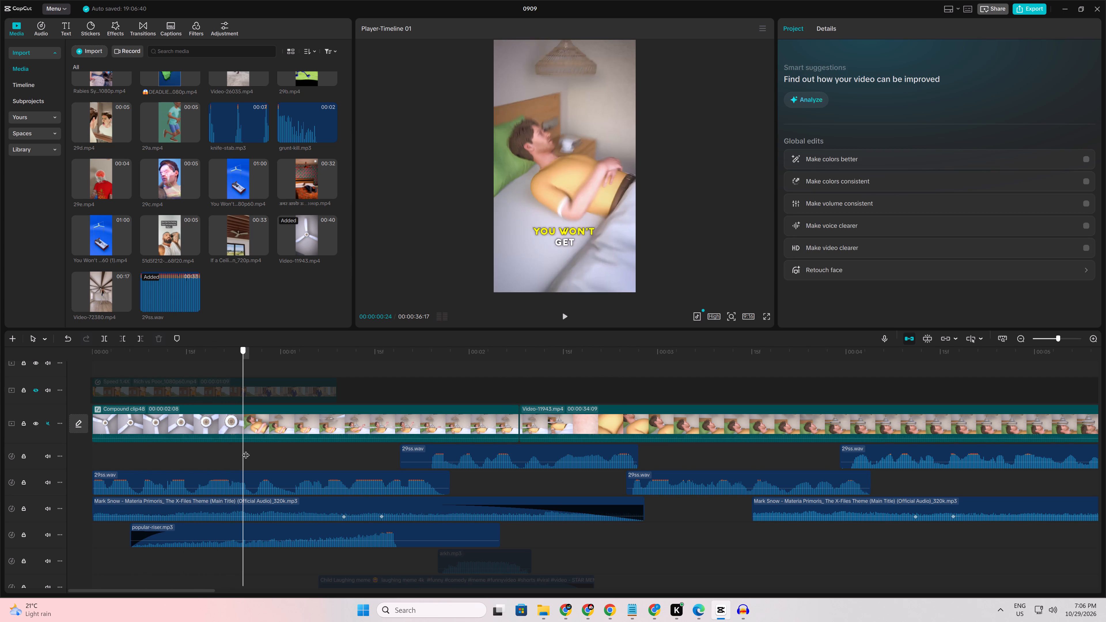
drag(246, 450, 237, 450)
click(222, 427)
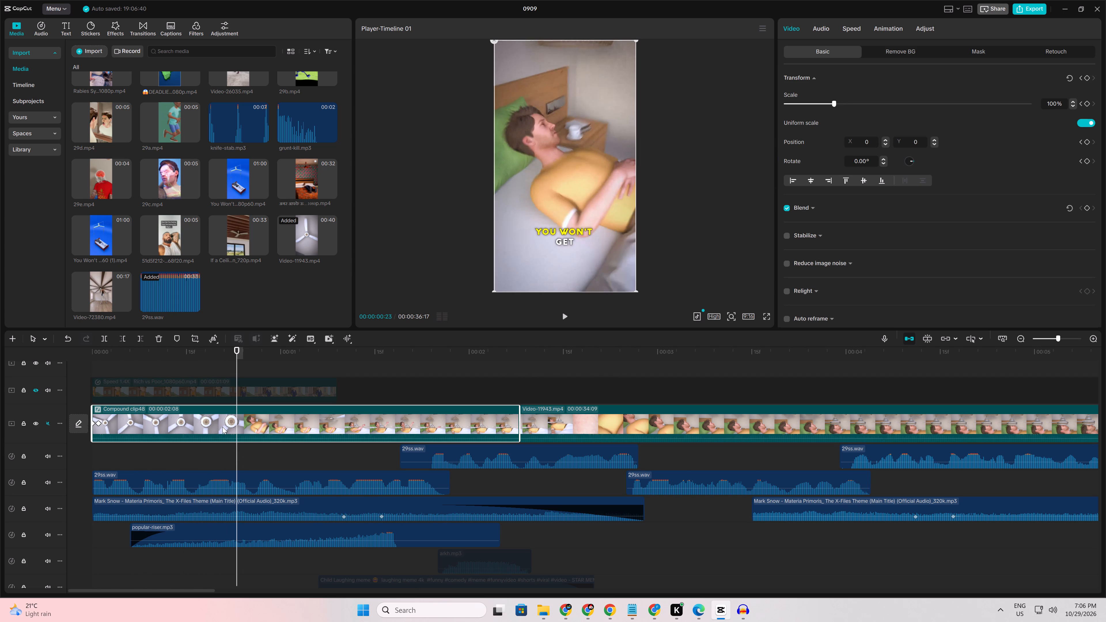
key(ctrl+b)
Apply the Flash in speed curve to the ceiling fan piece of the compound clip and play the result.
click(196, 424)
click(861, 34)
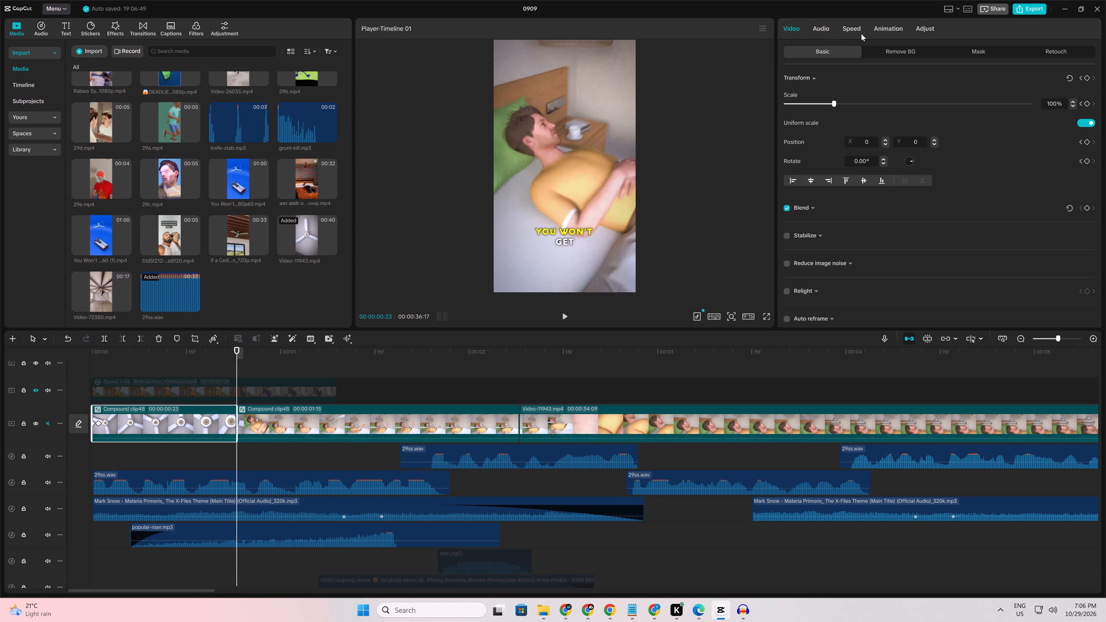
click(1031, 85)
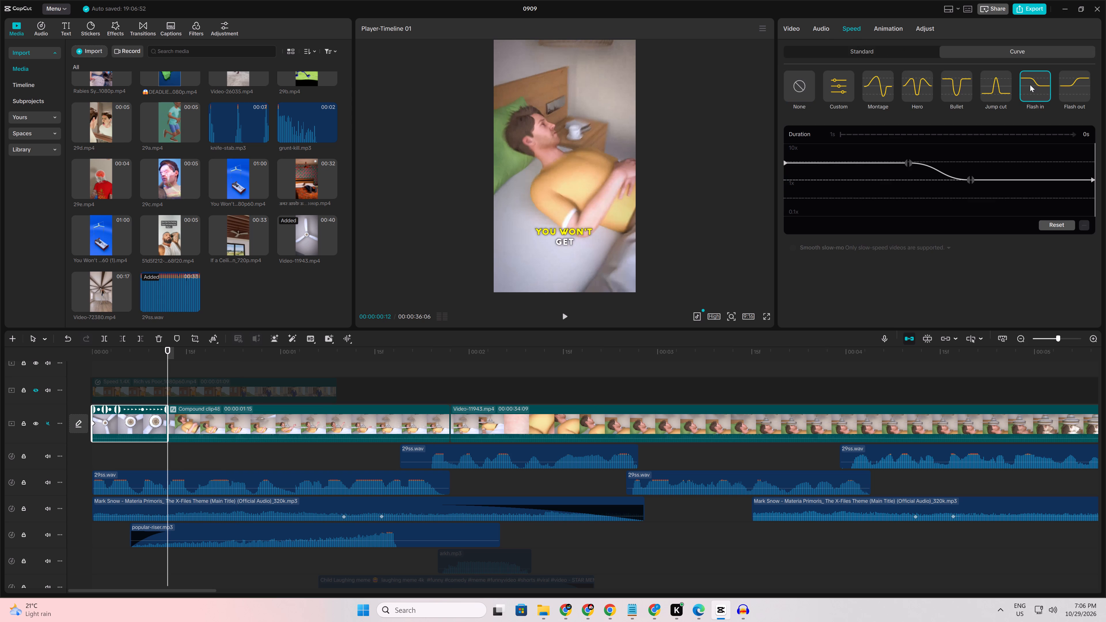
click(266, 448)
drag(266, 448, 0, 423)
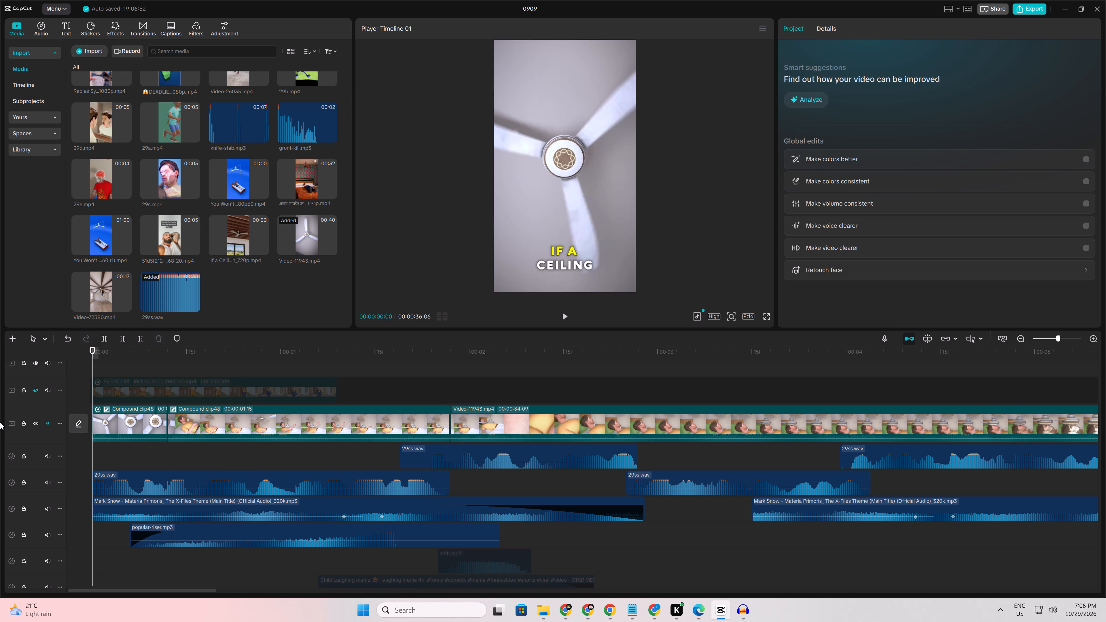
key(space)
key(space)
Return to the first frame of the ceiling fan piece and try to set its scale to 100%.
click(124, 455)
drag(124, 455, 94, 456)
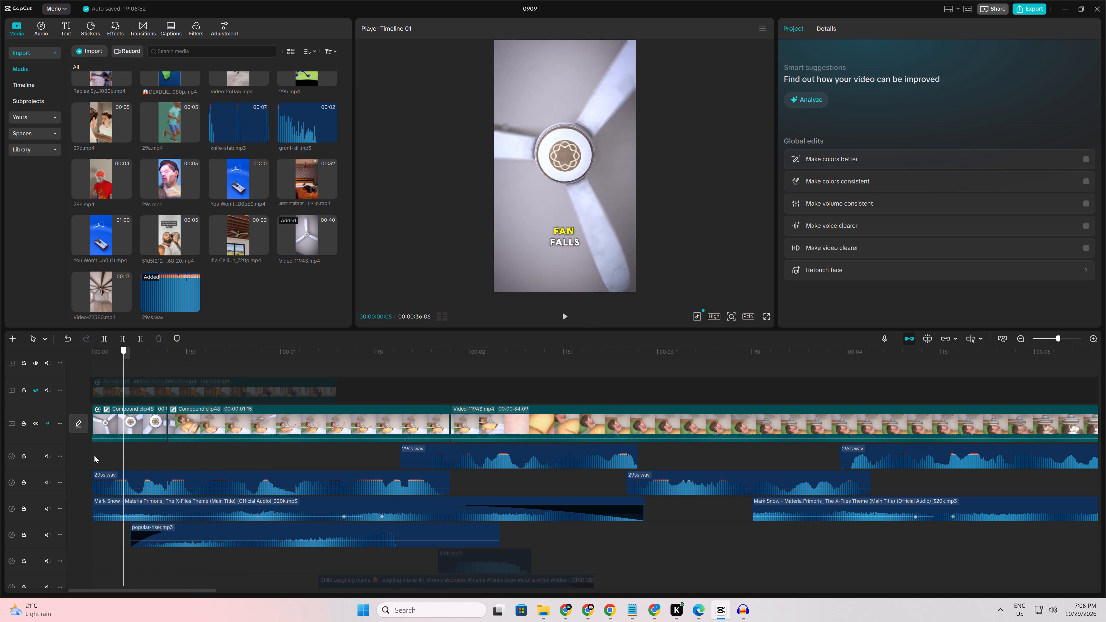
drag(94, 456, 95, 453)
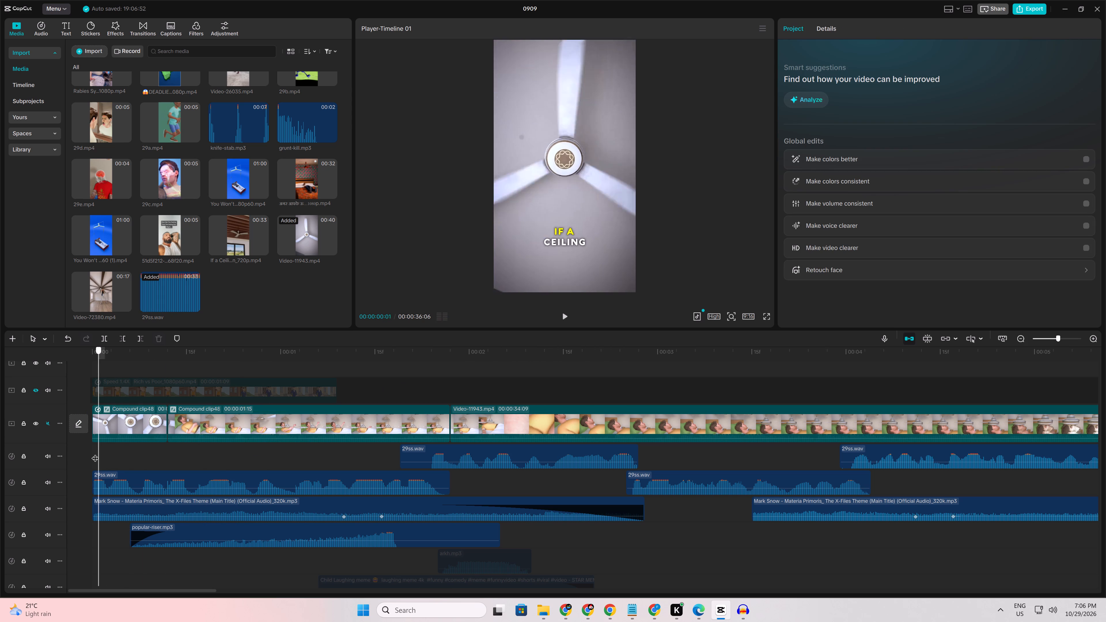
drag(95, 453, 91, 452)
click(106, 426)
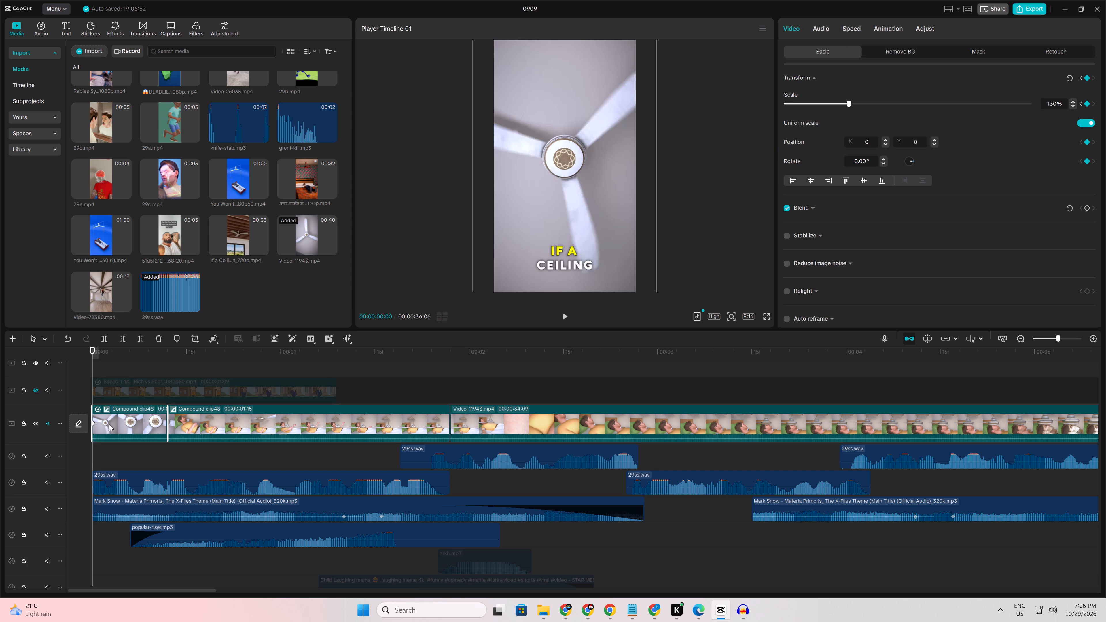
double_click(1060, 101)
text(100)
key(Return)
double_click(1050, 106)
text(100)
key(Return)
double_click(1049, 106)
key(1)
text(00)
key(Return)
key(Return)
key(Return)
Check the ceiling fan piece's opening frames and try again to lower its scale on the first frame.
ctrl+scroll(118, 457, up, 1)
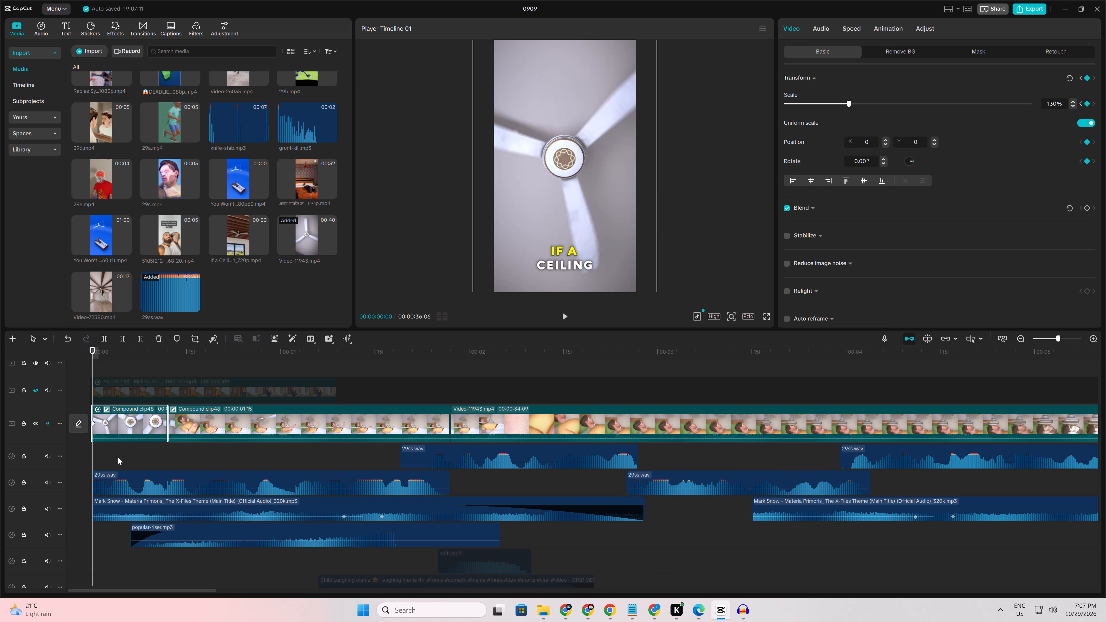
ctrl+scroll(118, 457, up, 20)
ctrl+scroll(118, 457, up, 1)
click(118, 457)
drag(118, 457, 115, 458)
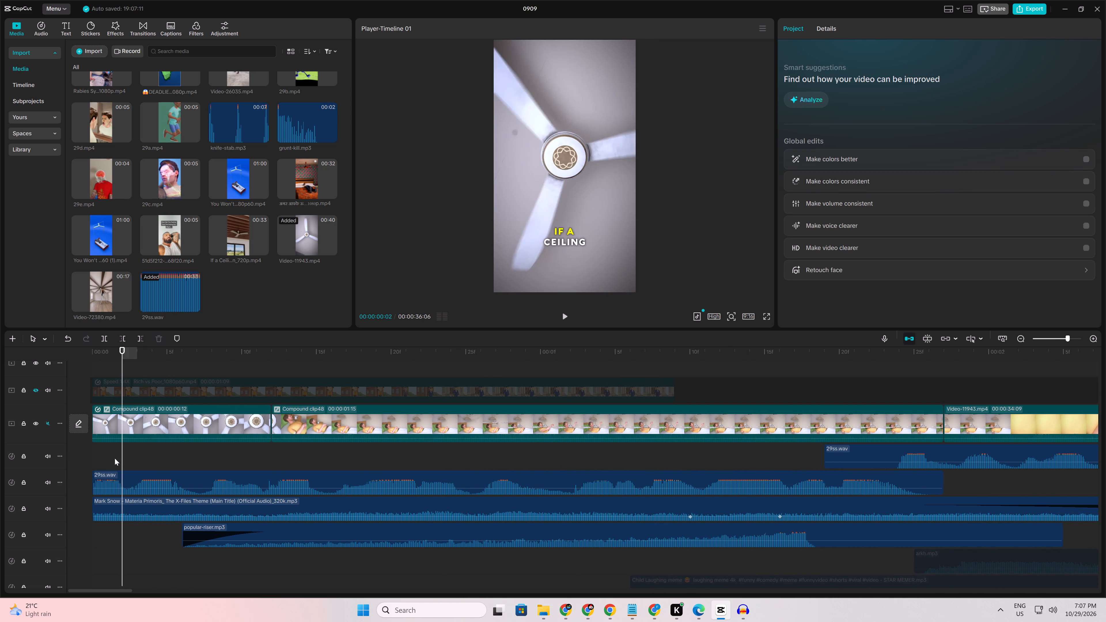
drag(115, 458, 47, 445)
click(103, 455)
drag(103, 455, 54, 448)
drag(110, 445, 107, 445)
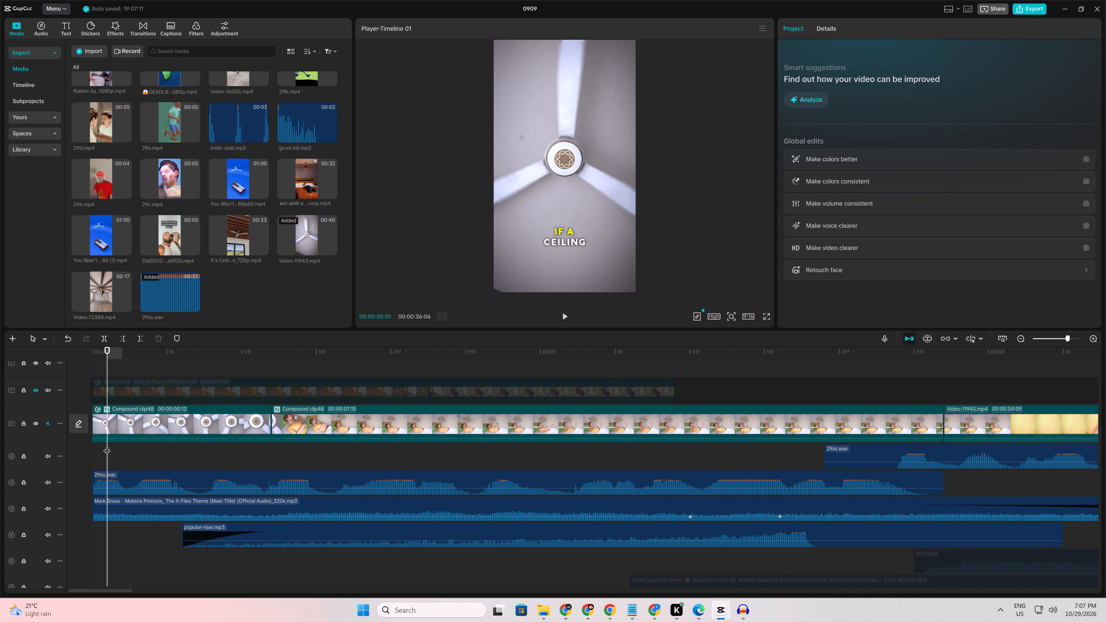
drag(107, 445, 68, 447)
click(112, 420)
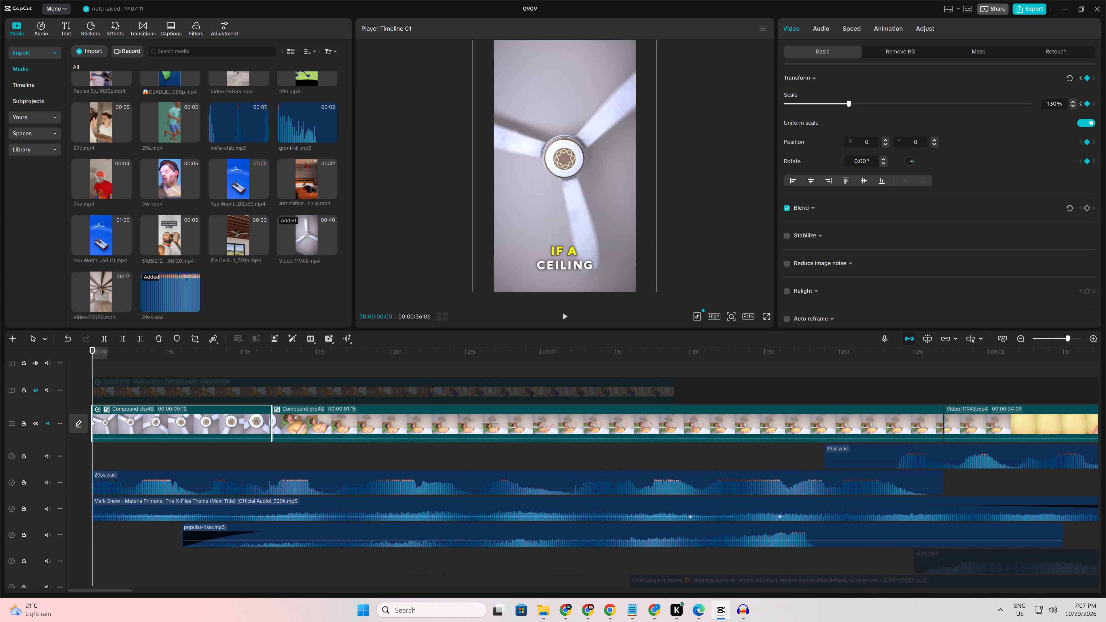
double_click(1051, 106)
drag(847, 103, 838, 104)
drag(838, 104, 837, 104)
Undo the compound clip at the start of the main track to restore its Video-11943.mp4 pieces, and replay the opening.
scroll(160, 459, up, 2)
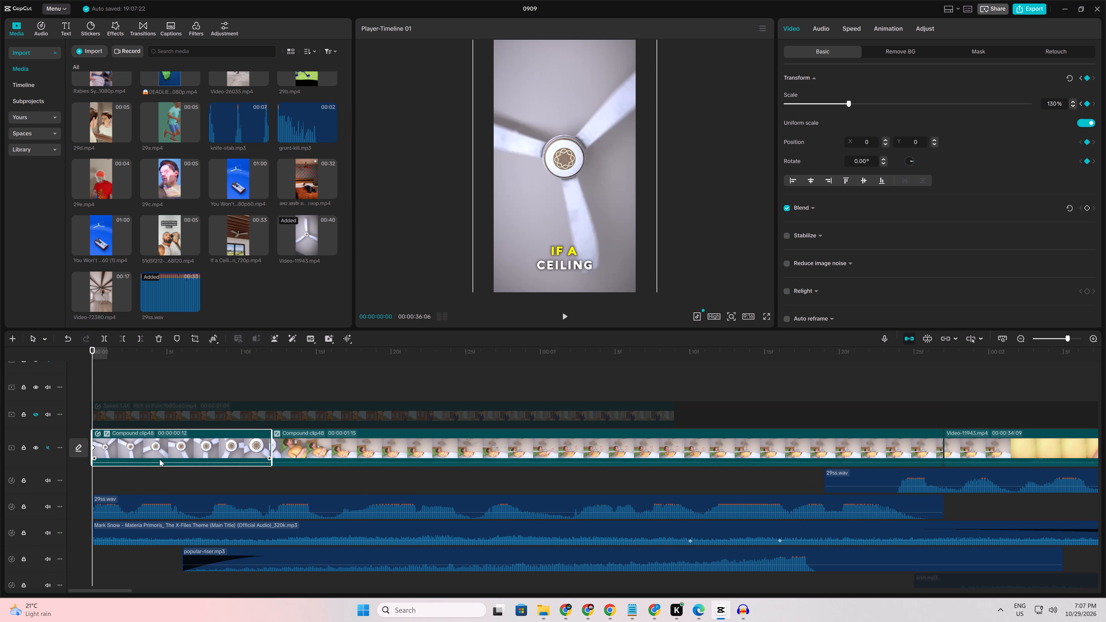
right_click(156, 452)
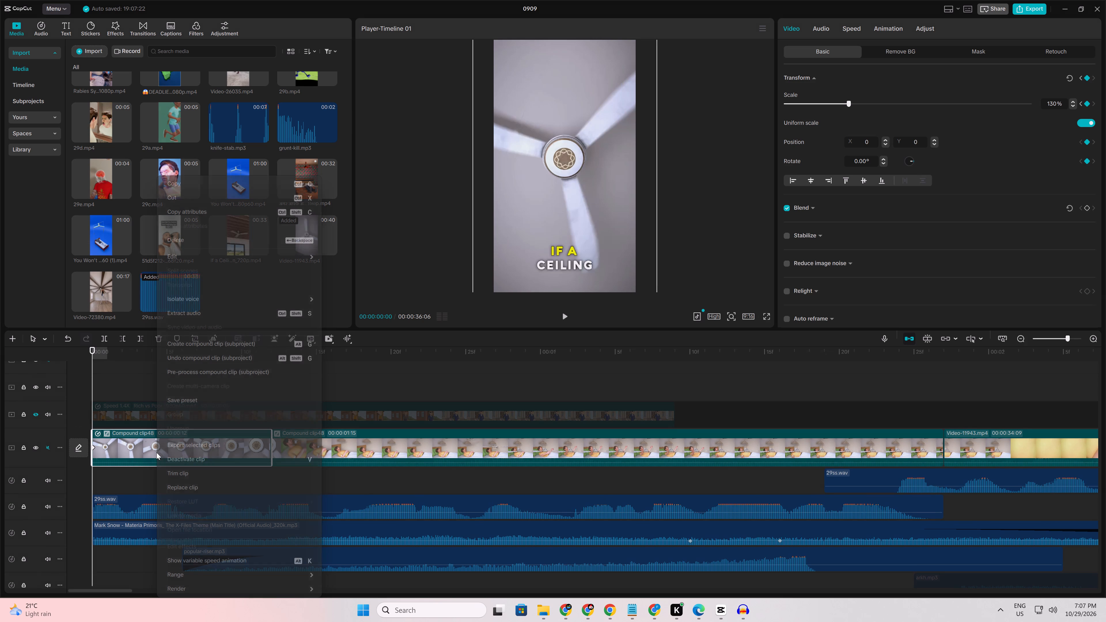
click(190, 357)
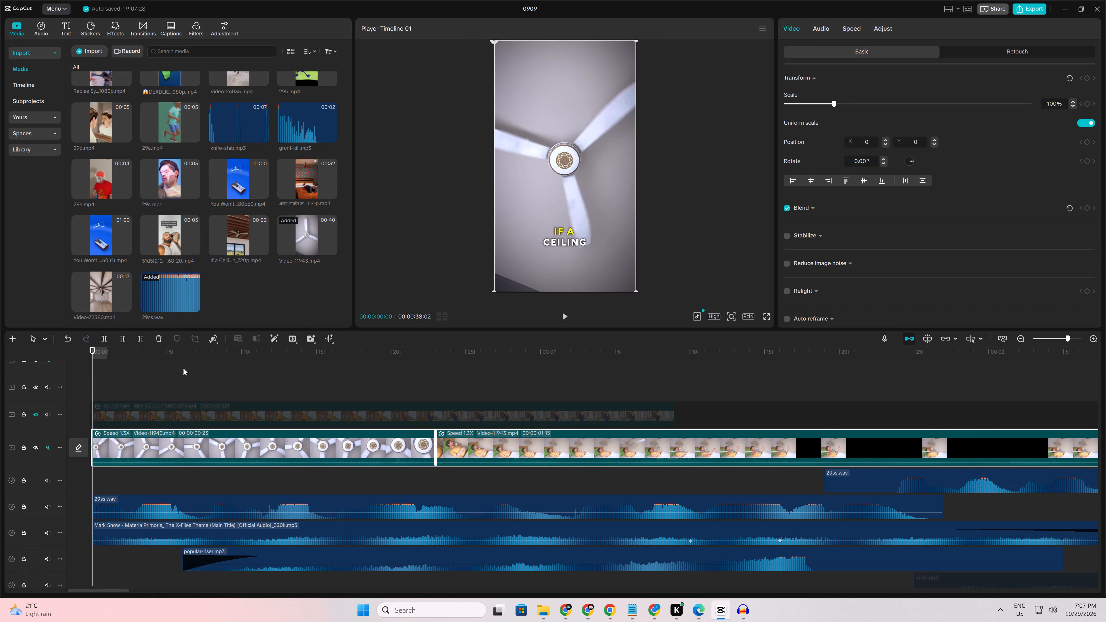
click(126, 475)
drag(126, 475, 43, 467)
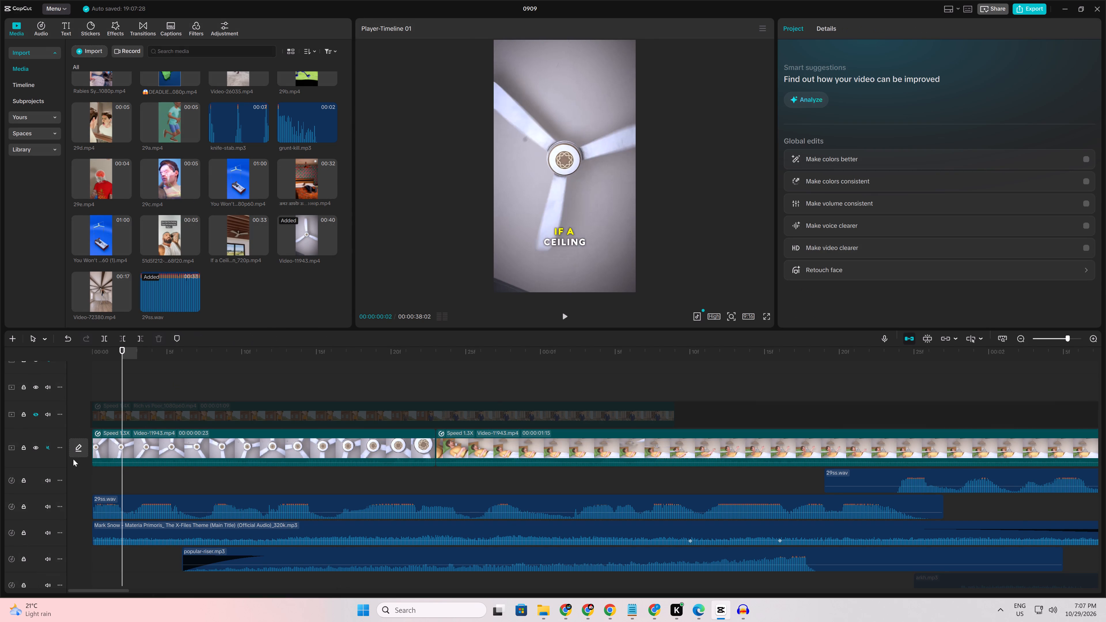
ctrl+scroll(183, 477, down, 9)
ctrl+scroll(257, 476, down, 4)
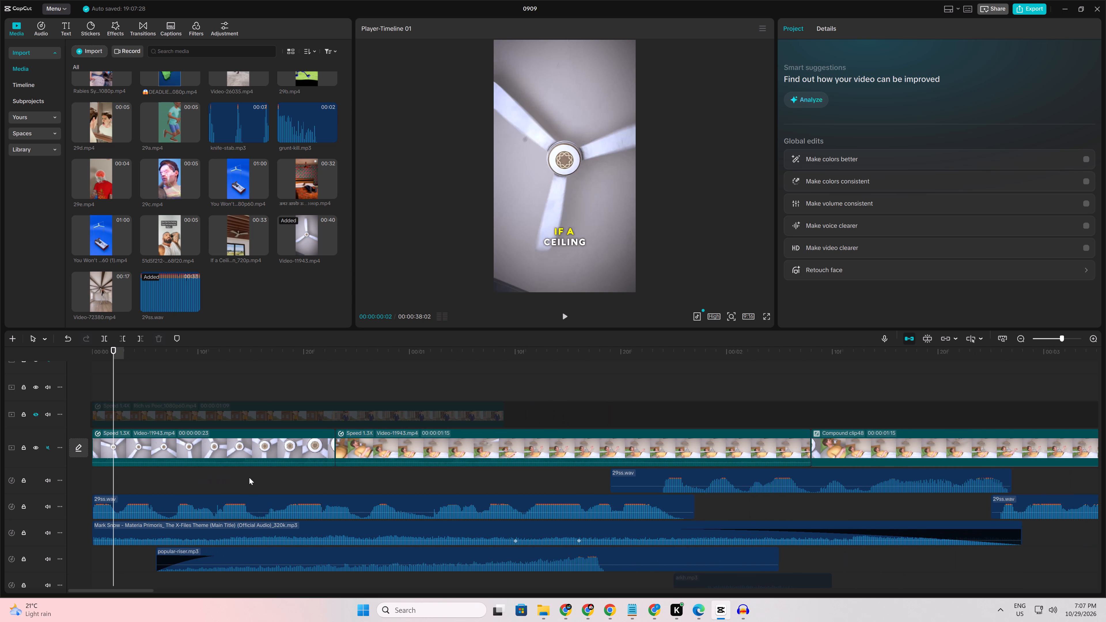
click(249, 477)
drag(249, 477, 25, 435)
key(space)
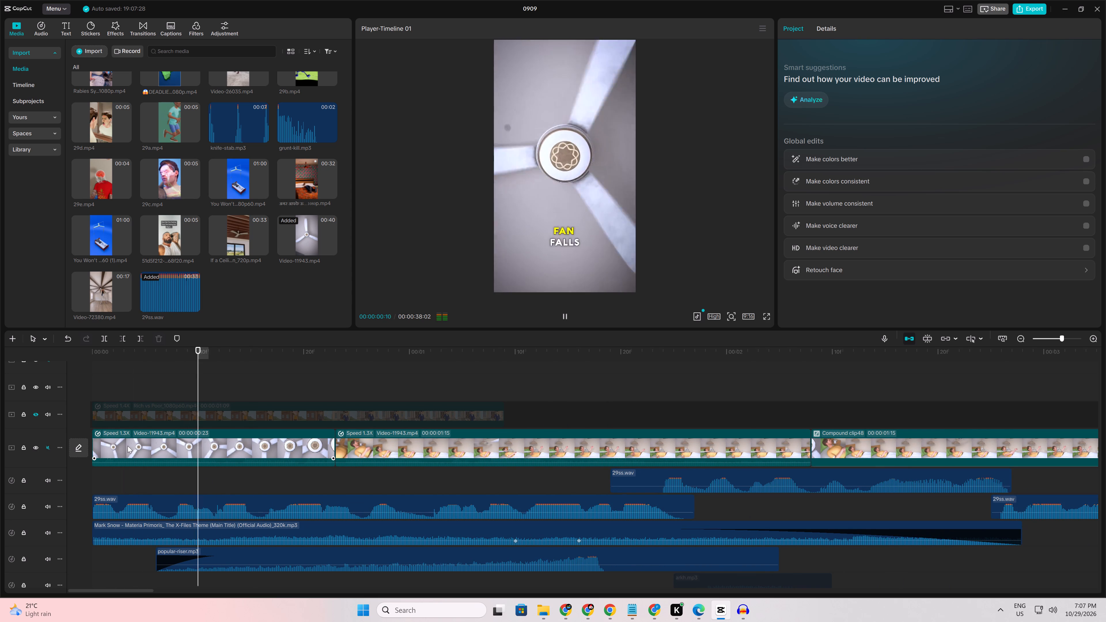
key(space)
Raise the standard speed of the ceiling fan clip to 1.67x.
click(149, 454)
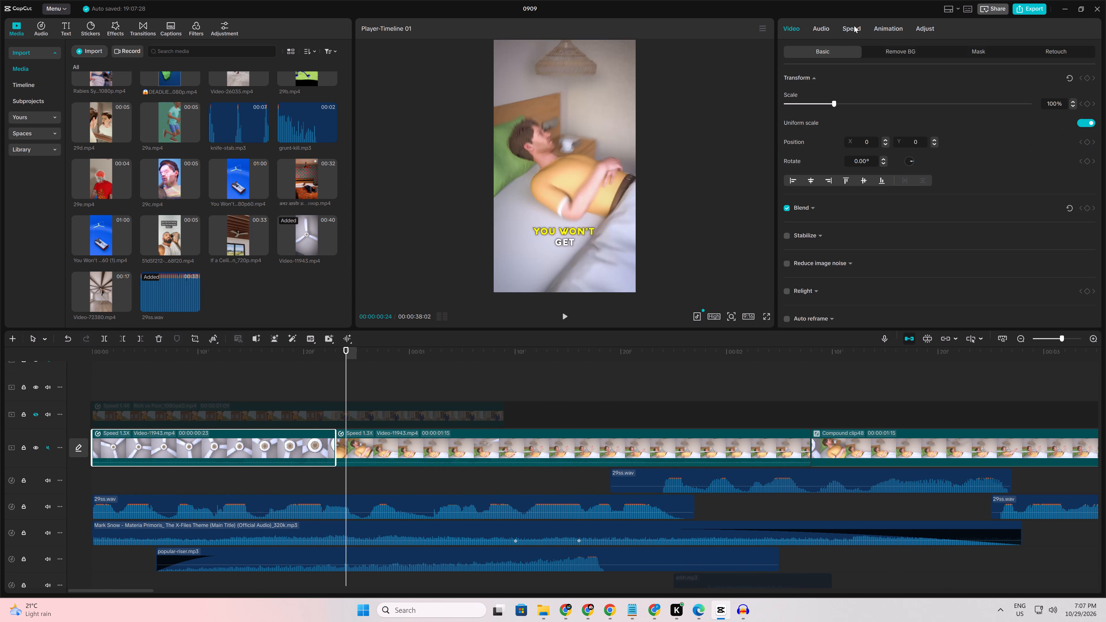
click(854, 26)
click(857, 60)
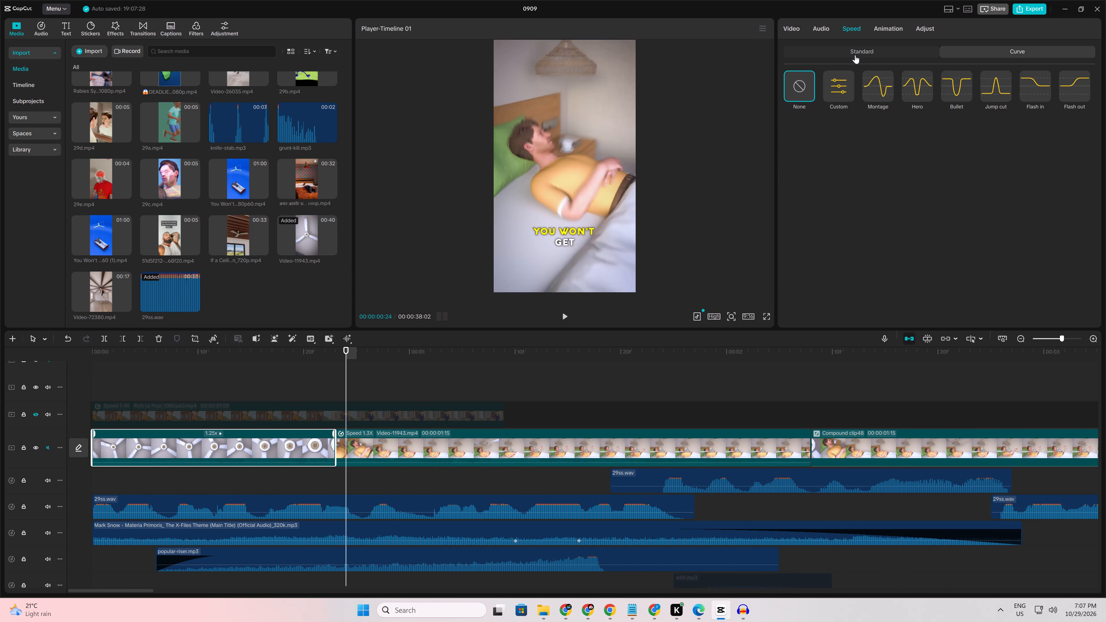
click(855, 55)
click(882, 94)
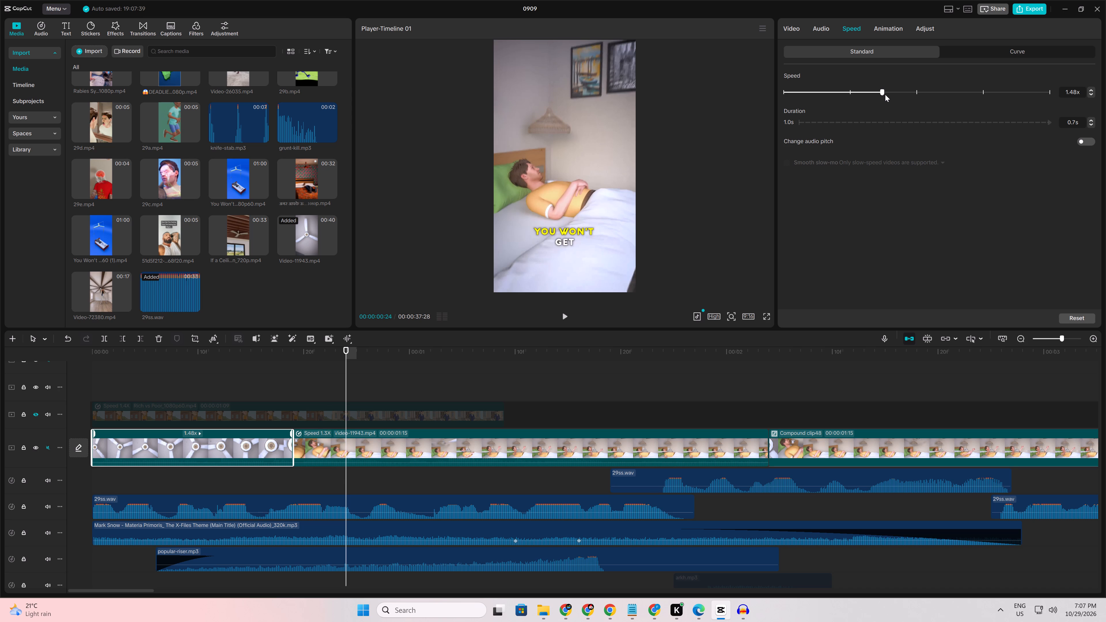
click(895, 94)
Replay the opening from the first frame and check how the faster ceiling fan clip fits the narration.
click(204, 480)
drag(204, 480, 0, 378)
click(109, 478)
drag(109, 478, 0, 301)
ctrl+scroll(137, 427, down, 2)
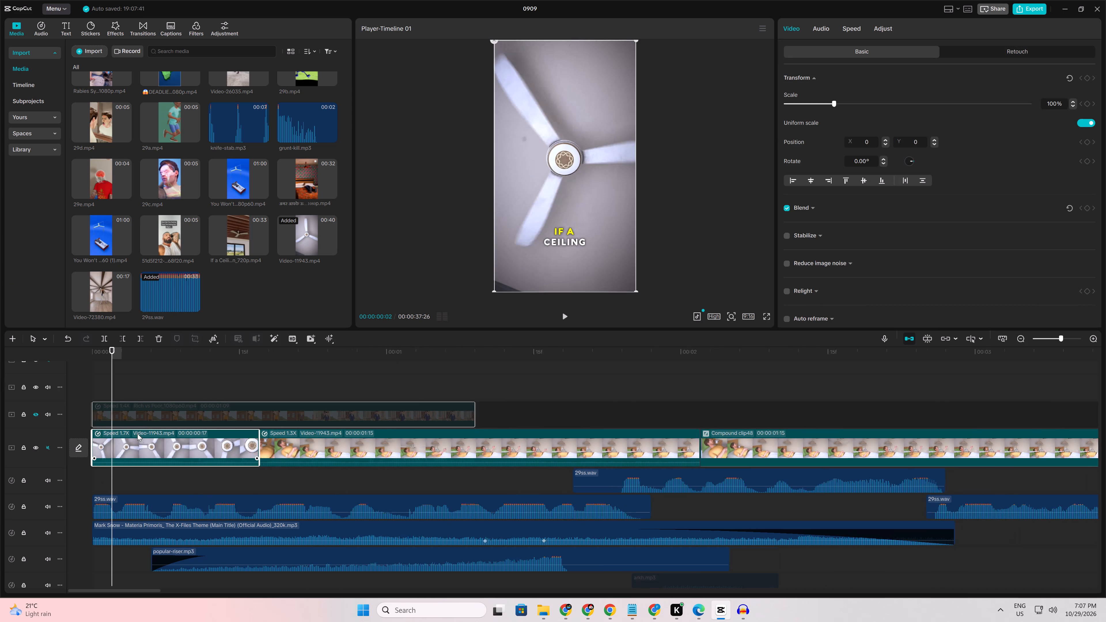
ctrl+scroll(137, 434, down, 10)
click(132, 477)
drag(132, 477, 0, 50)
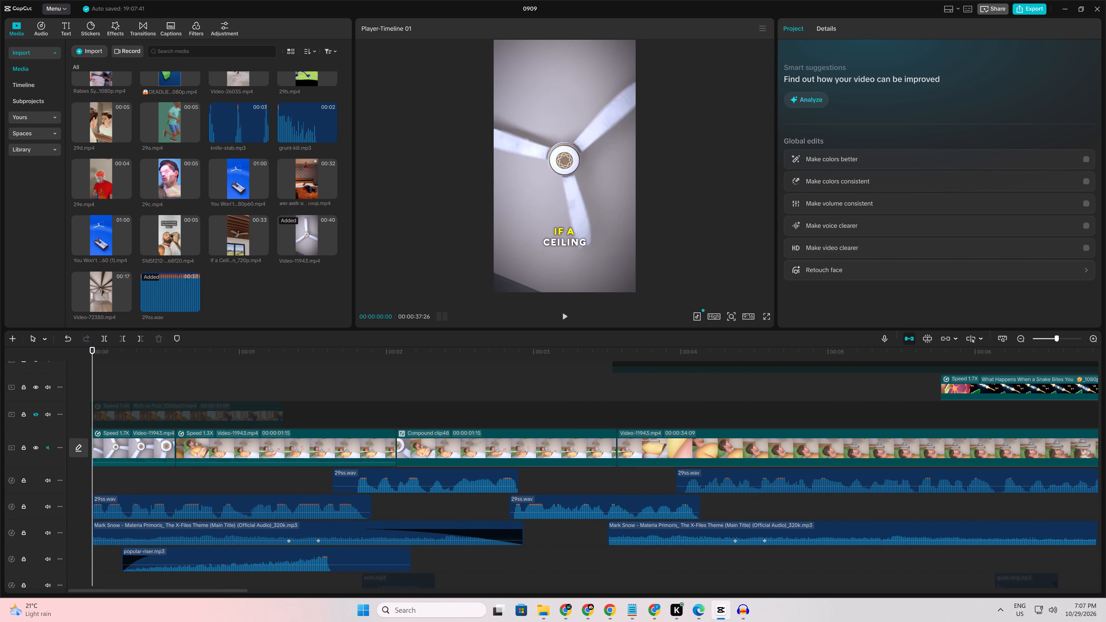
key(space)
key(space)
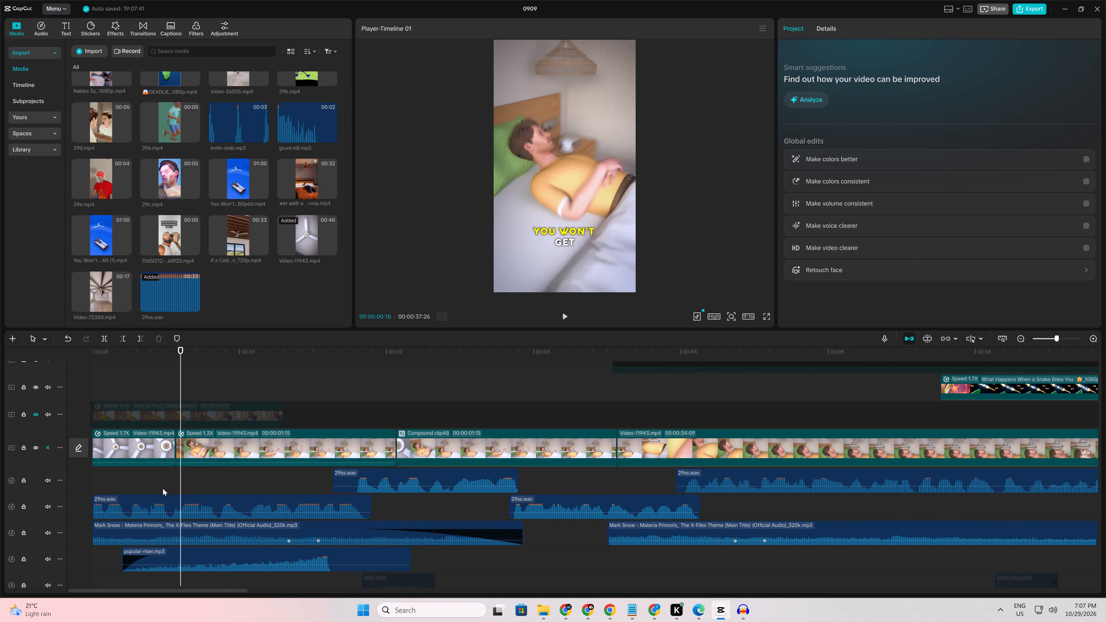
click(163, 488)
drag(163, 488, 143, 494)
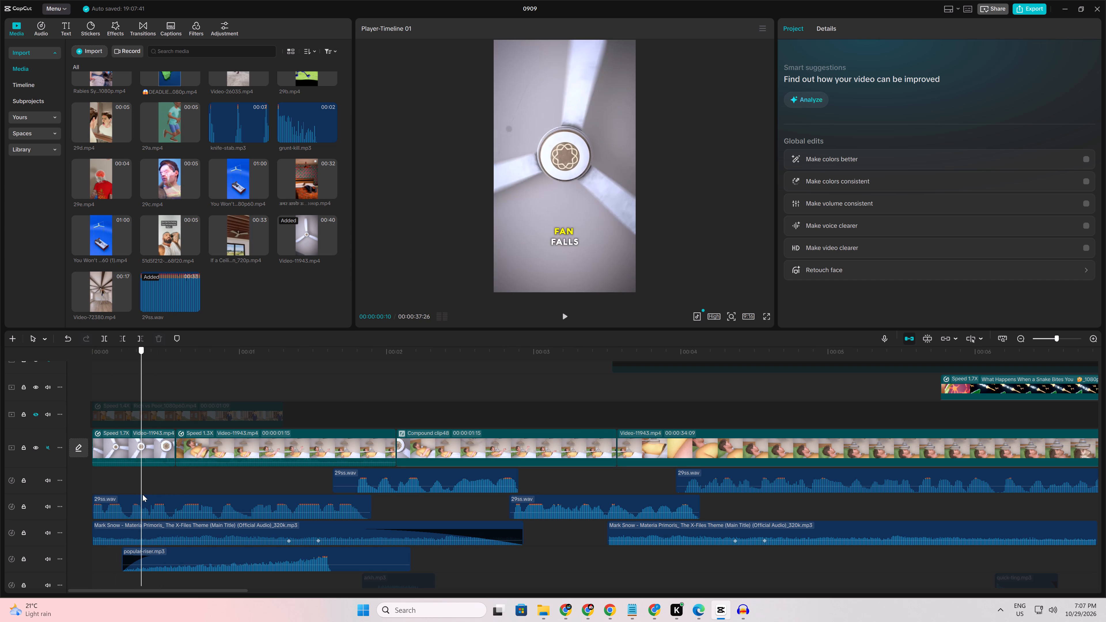
drag(143, 494, 143, 494)
Apply the Flash out speed curve to the ceiling fan clip and shift its first bend point earlier at normal speed.
click(151, 461)
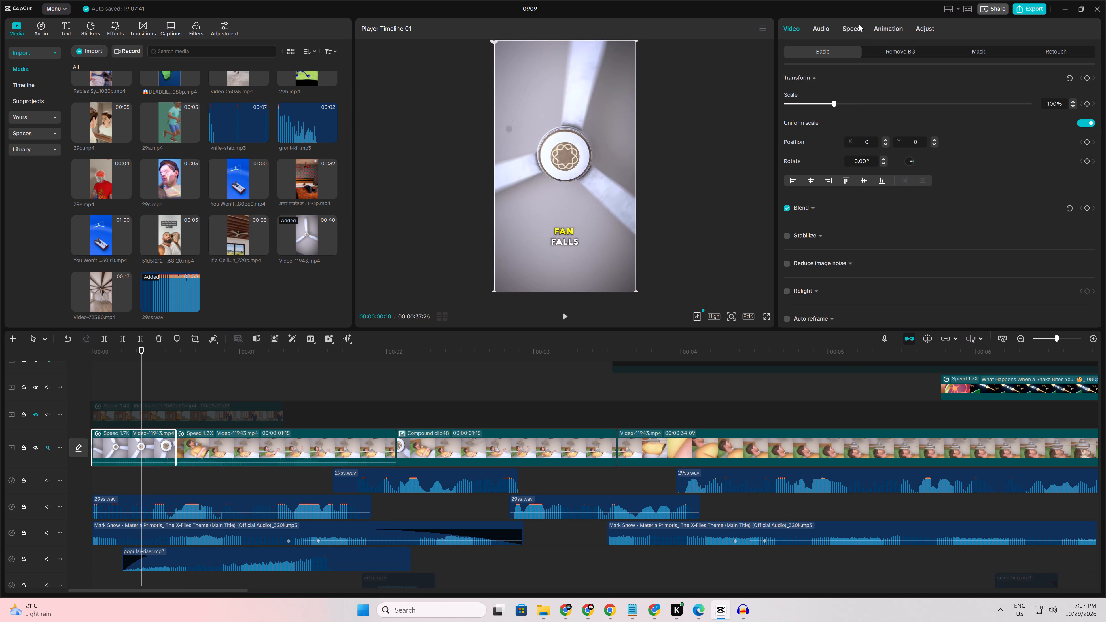
click(855, 24)
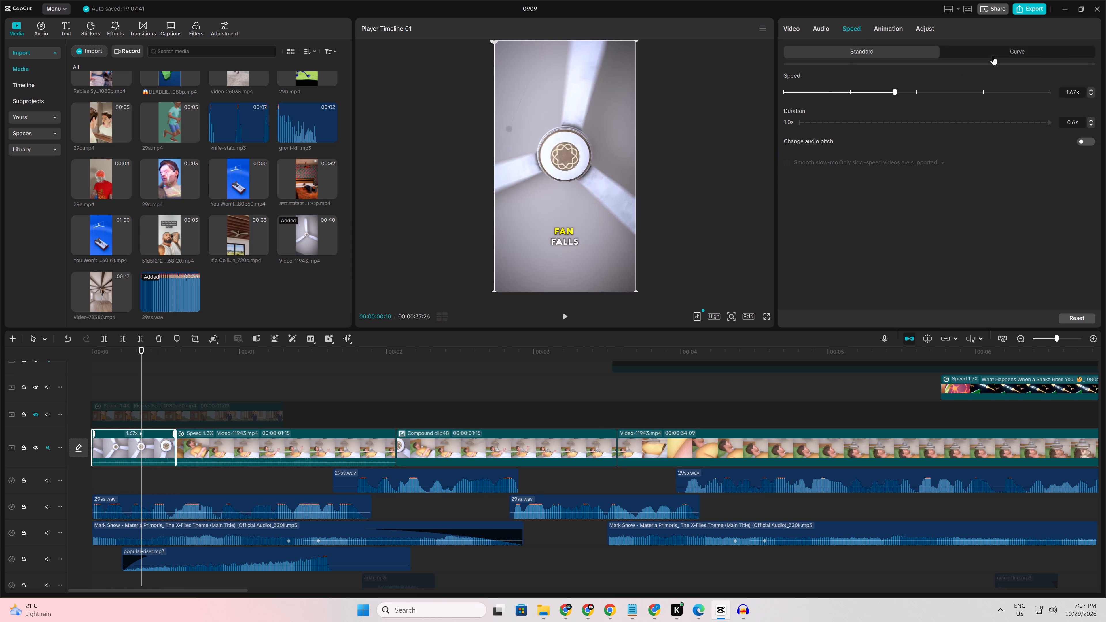
click(993, 56)
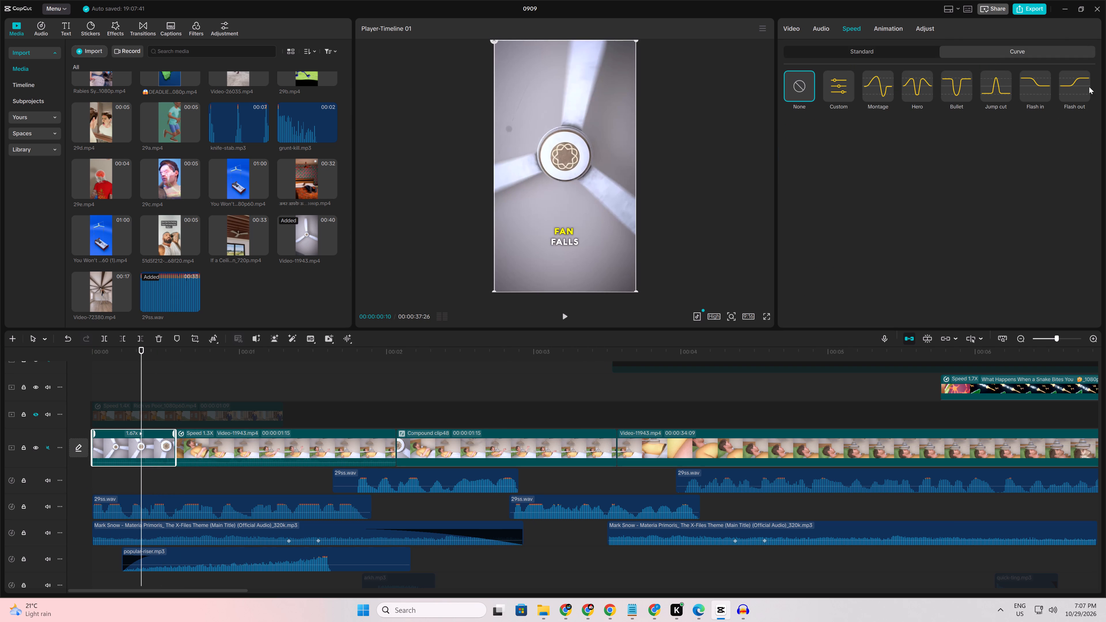
click(1074, 86)
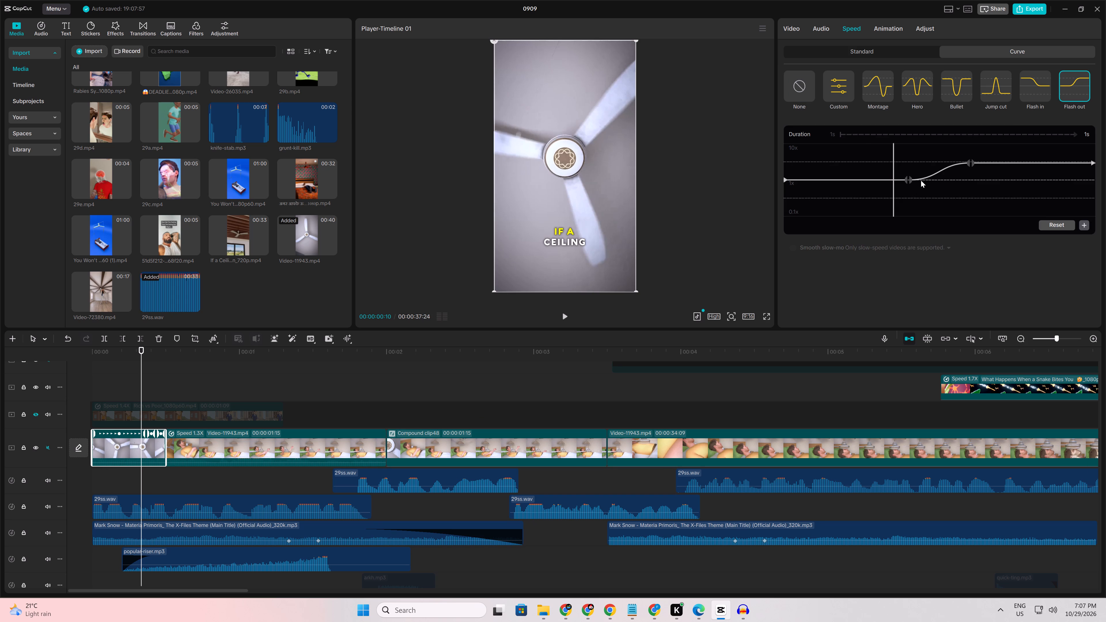
drag(910, 179, 853, 179)
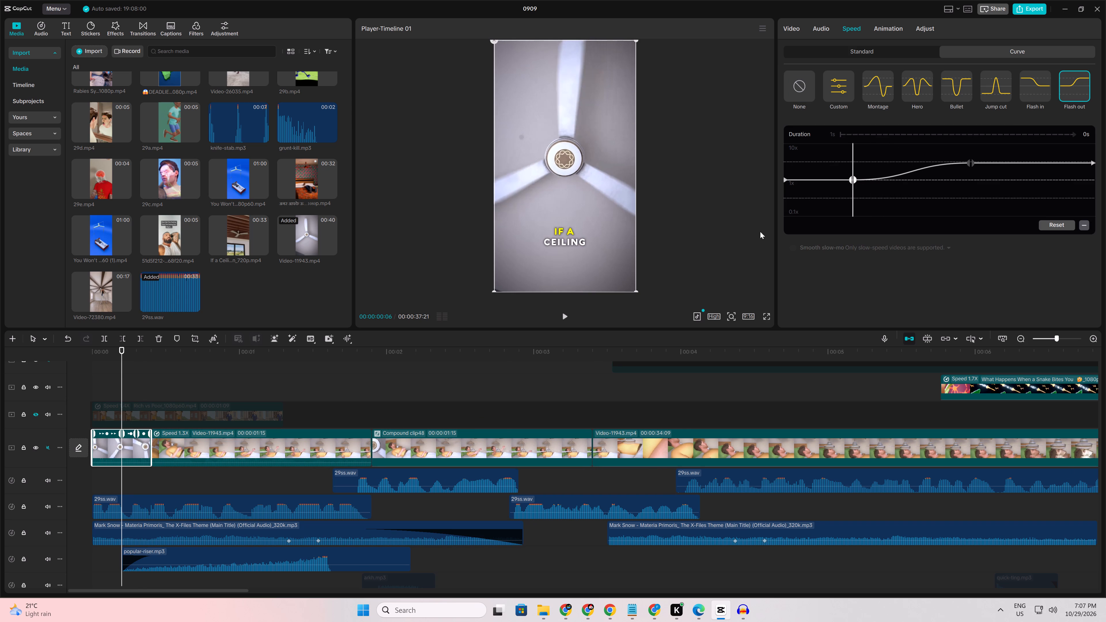
Play and scrub the ceiling fan clip, examining its acceleration and the cut to the man in bed.
click(189, 474)
drag(189, 474, 22, 392)
key(space)
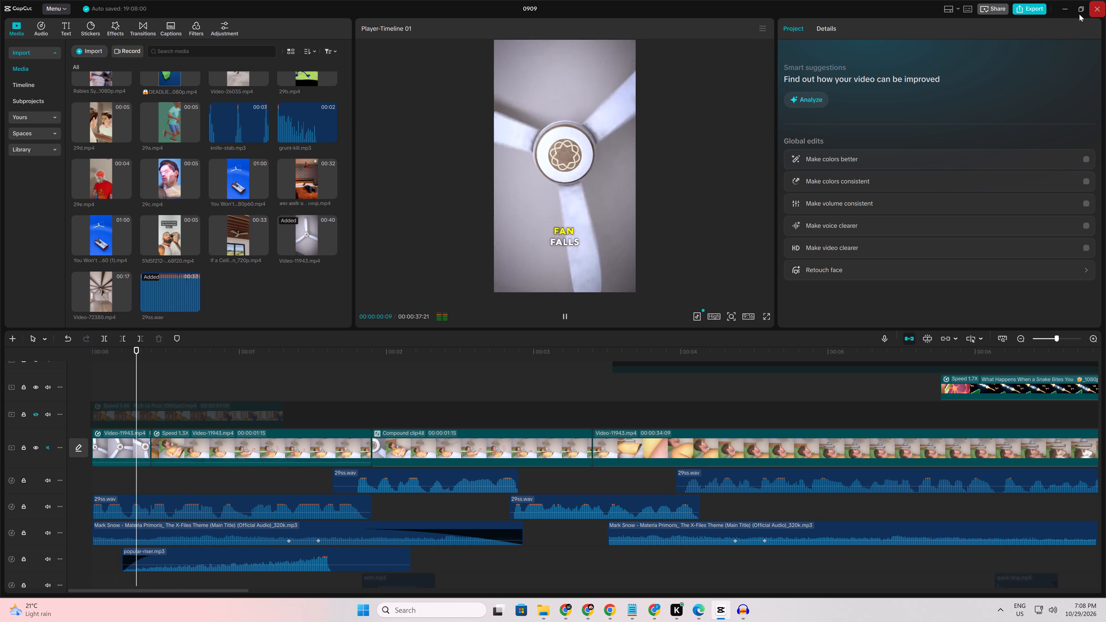
key(space)
click(136, 480)
drag(136, 480, 16, 464)
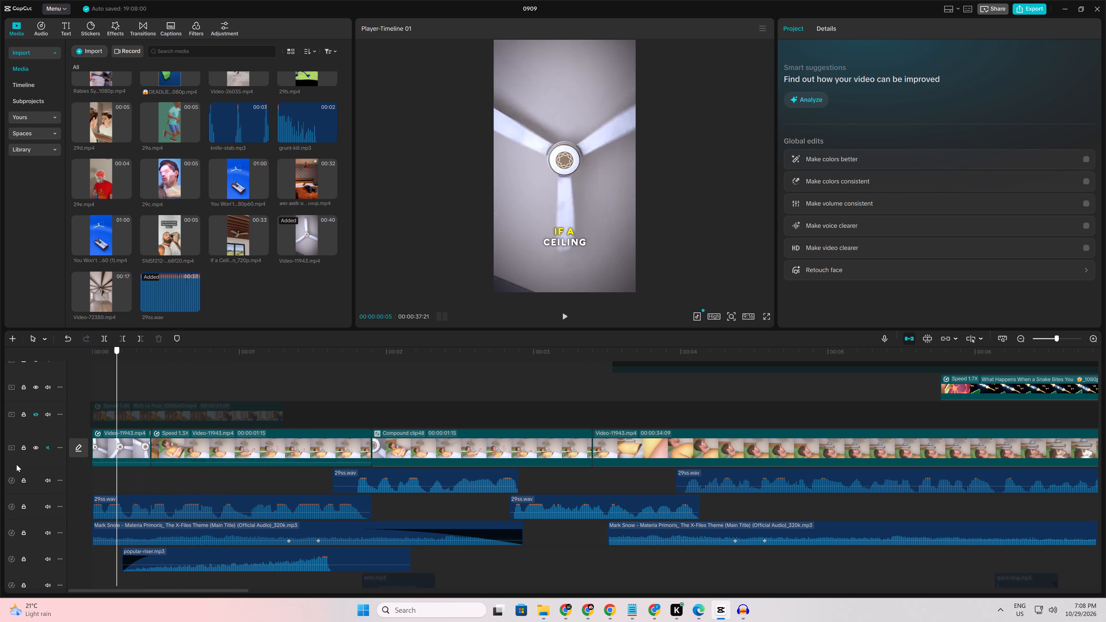
drag(16, 464, 15, 464)
key(space)
key(space)
click(125, 474)
drag(125, 474, 147, 475)
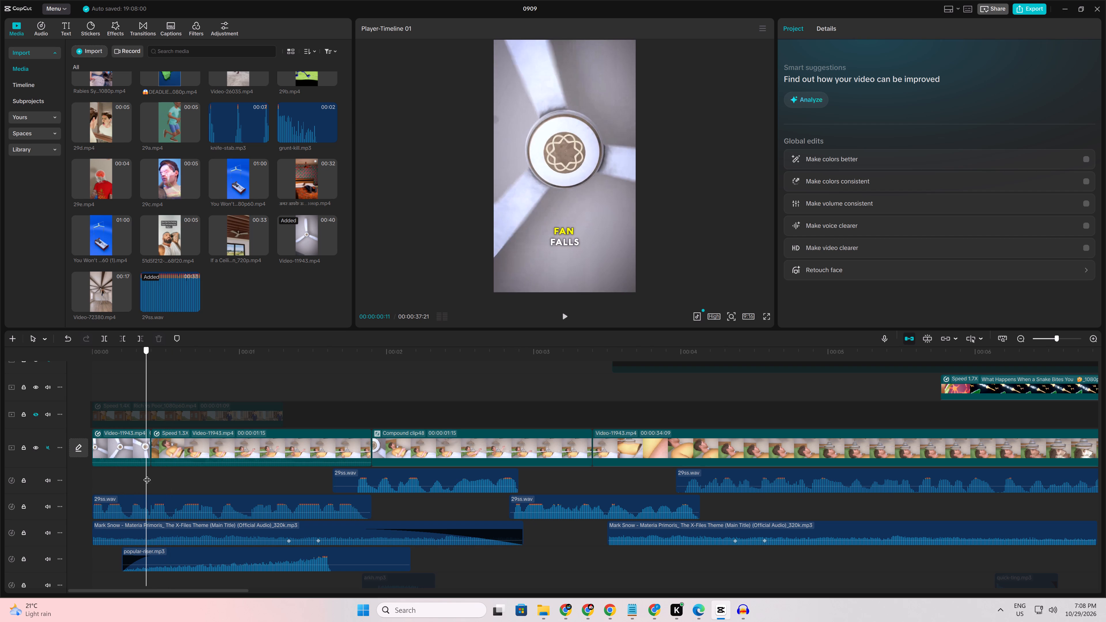
drag(147, 475, 96, 477)
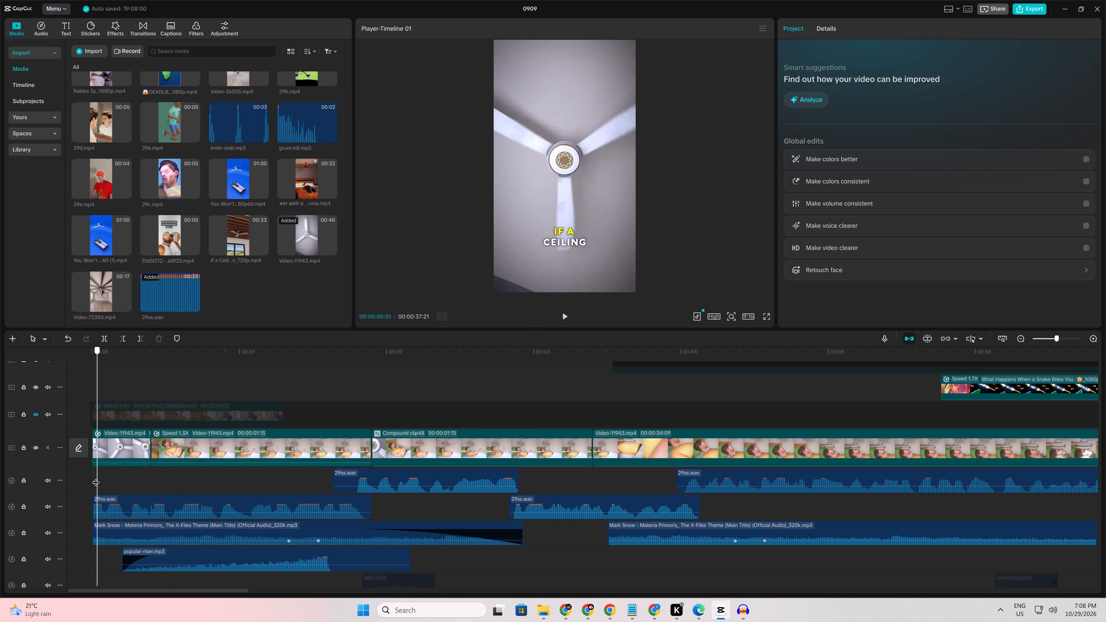
drag(96, 477, 139, 482)
click(128, 456)
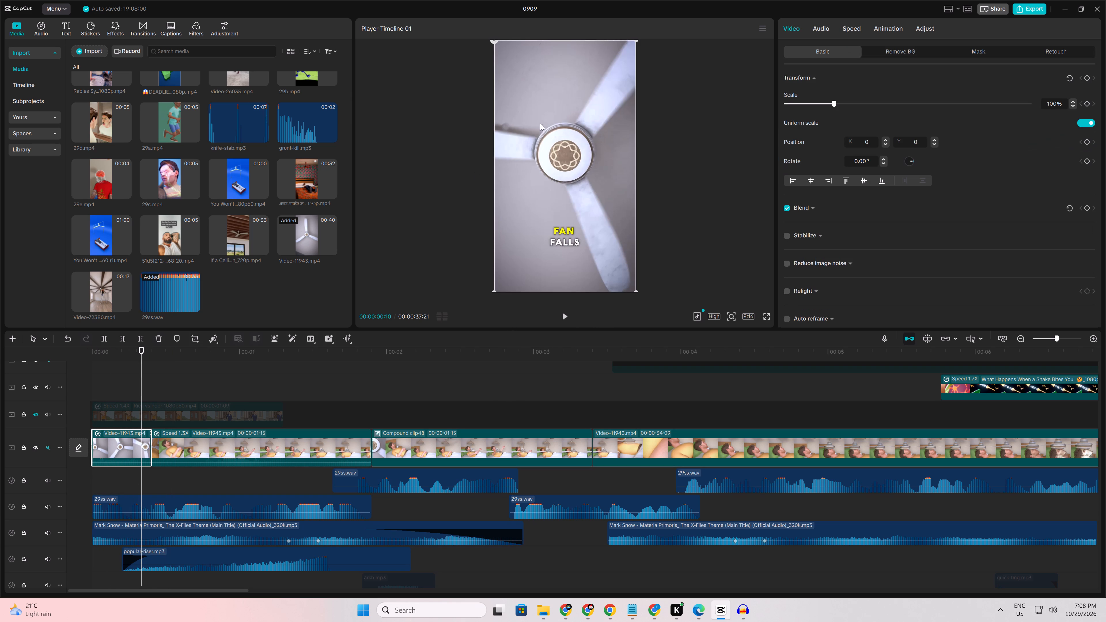
key(Right)
key(Right)
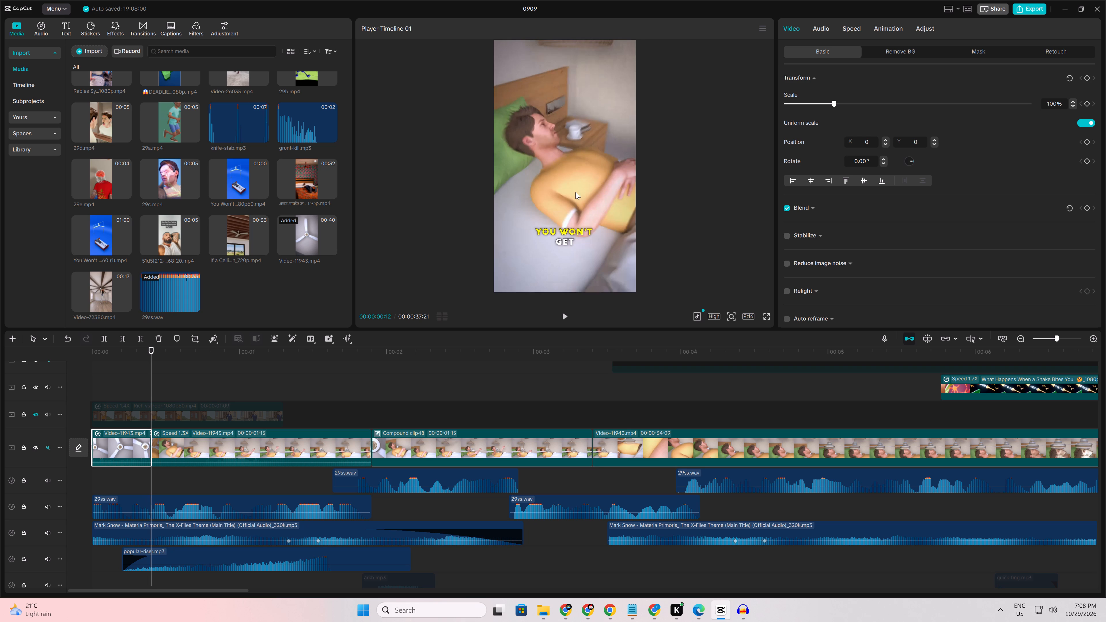
Replay the opening repeatedly from the first frame, checking the fan and man-in-bed shots against the narration and music.
click(293, 381)
drag(293, 381, 0, 330)
key(space)
key(space)
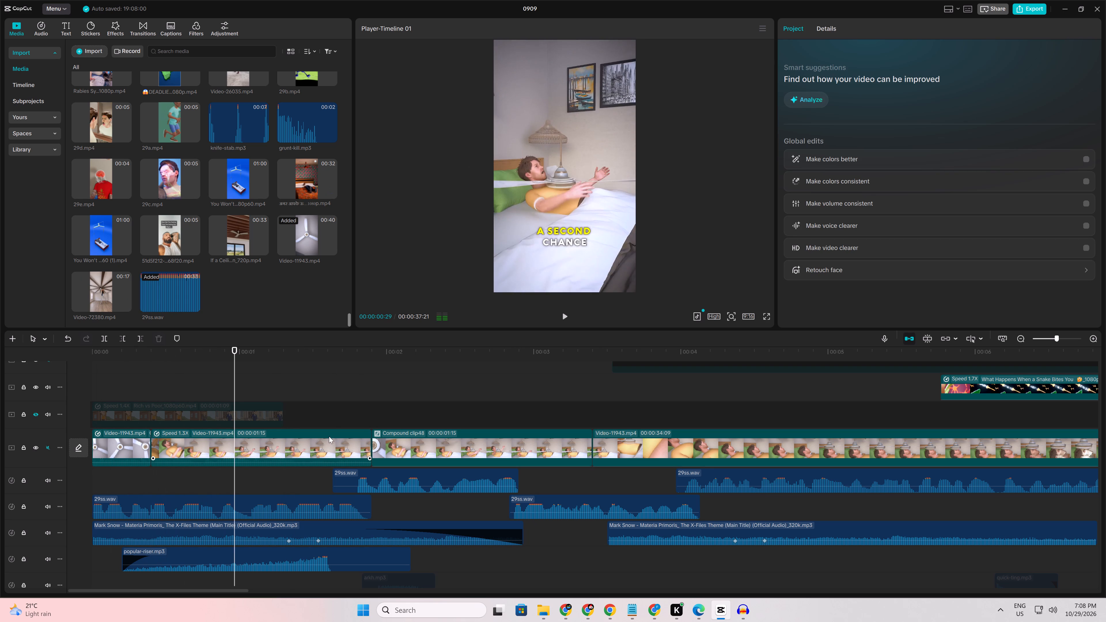
click(217, 477)
drag(217, 477, 0, 382)
key(space)
key(space)
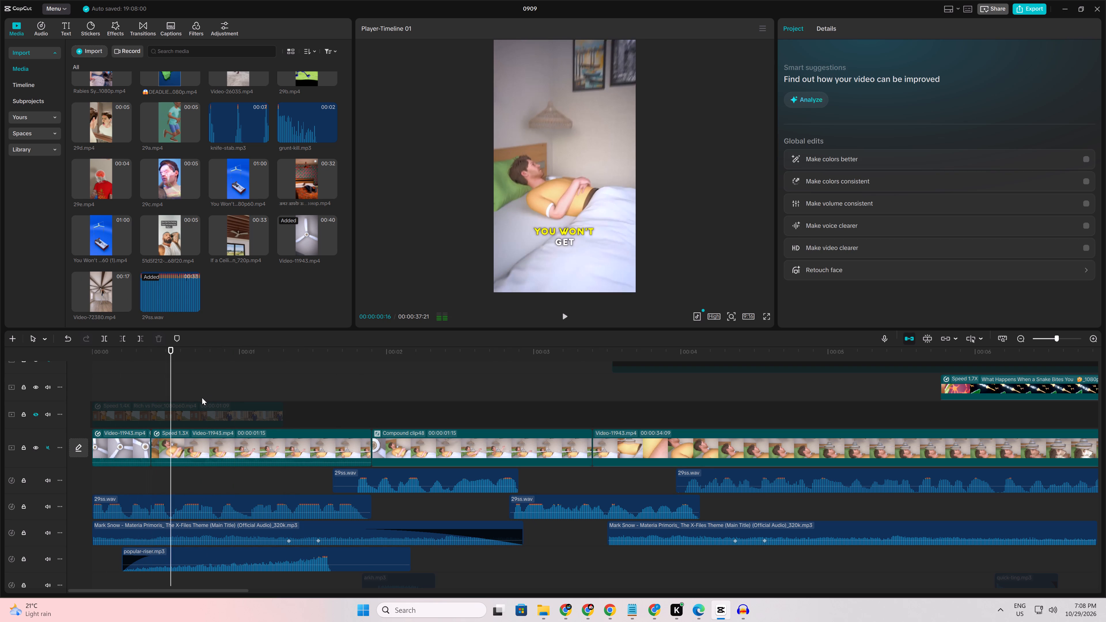
click(151, 483)
drag(151, 483, 0, 401)
key(space)
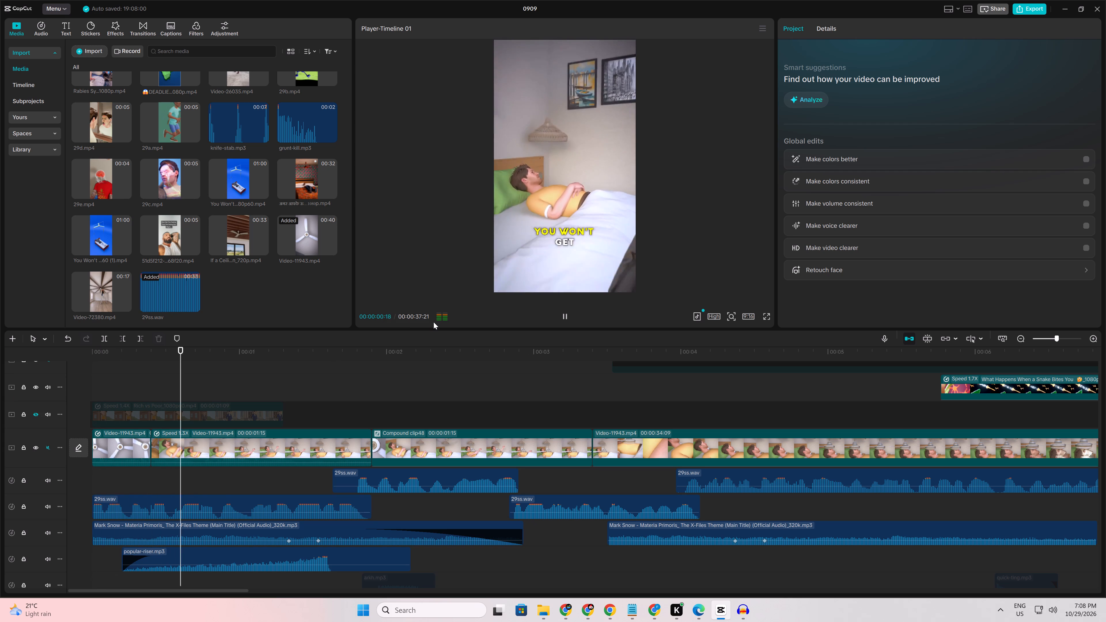
key(space)
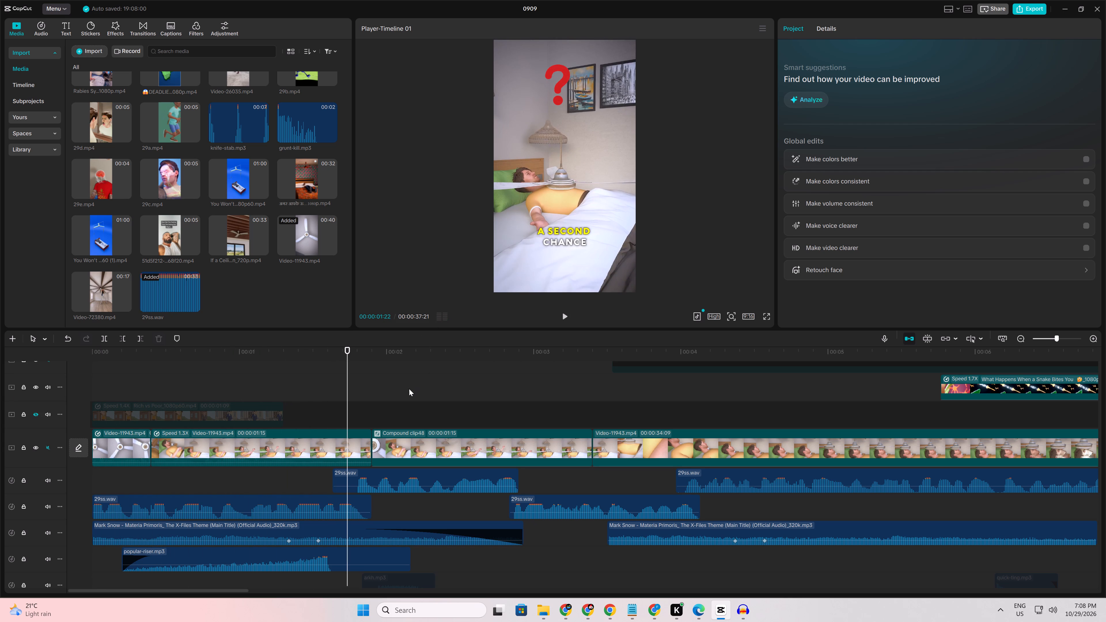
click(364, 381)
drag(364, 381, 0, 398)
key(space)
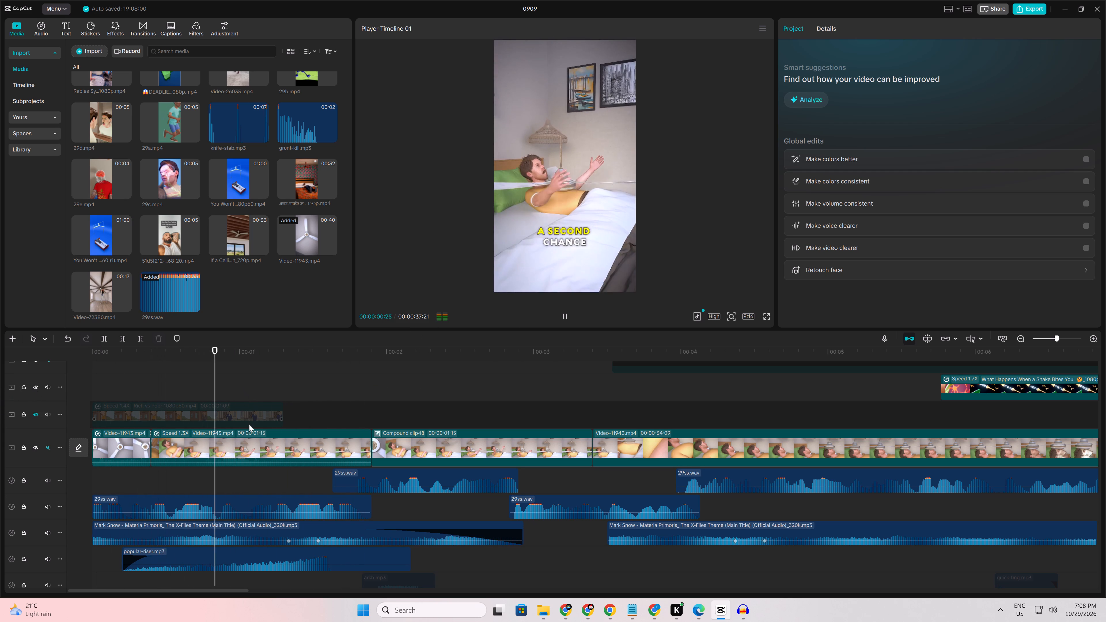
key(space)
click(260, 373)
drag(260, 373, 0, 376)
key(space)
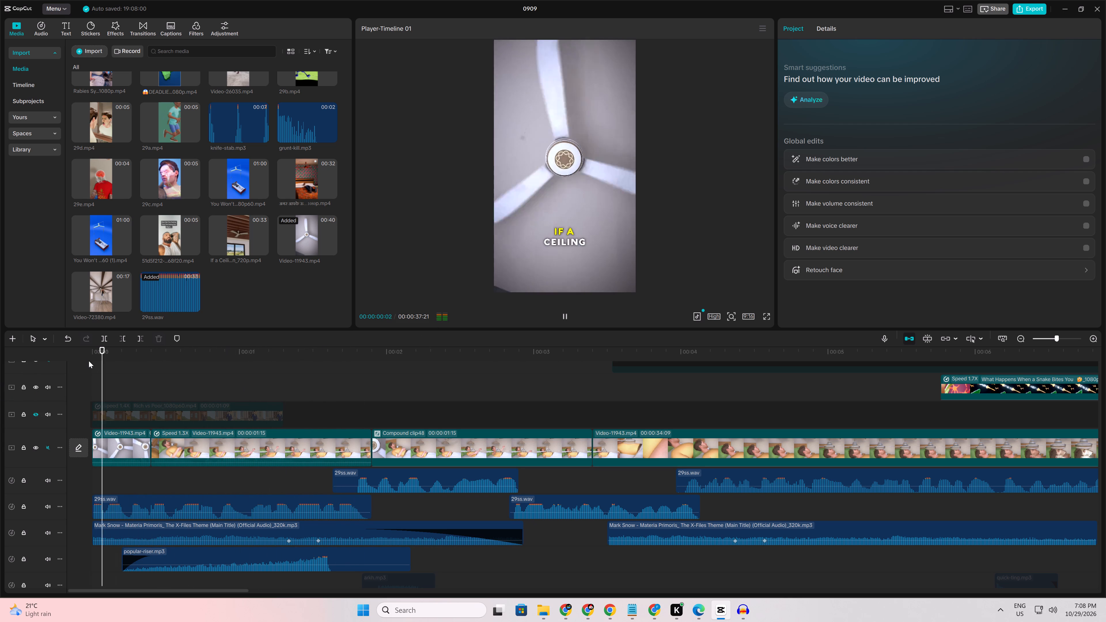
key(space)
click(148, 383)
drag(148, 383, 0, 387)
key(space)
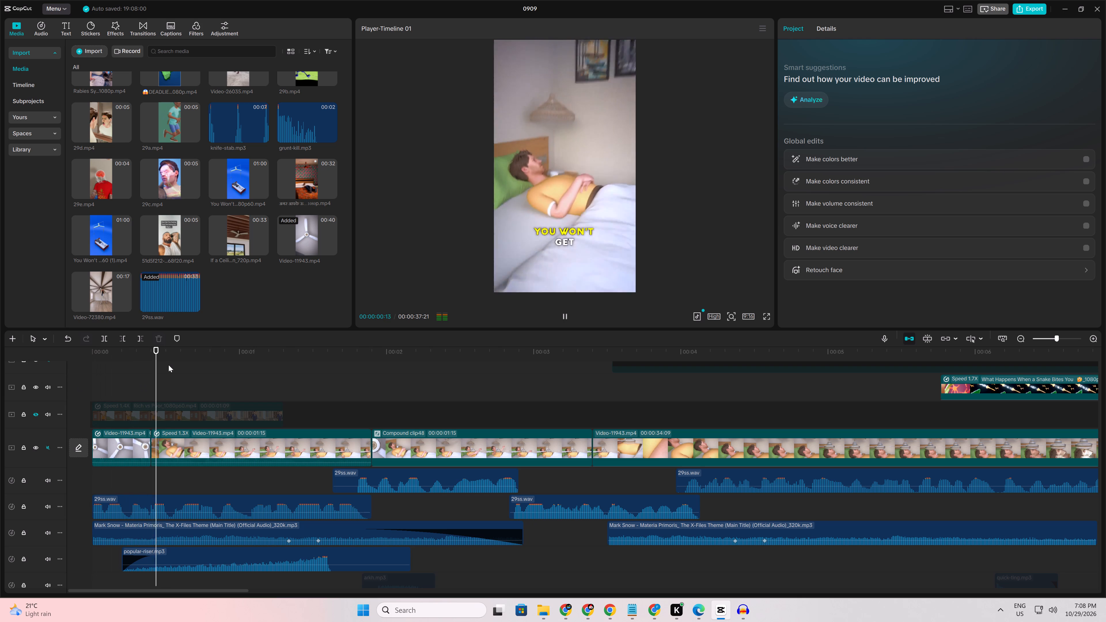
key(space)
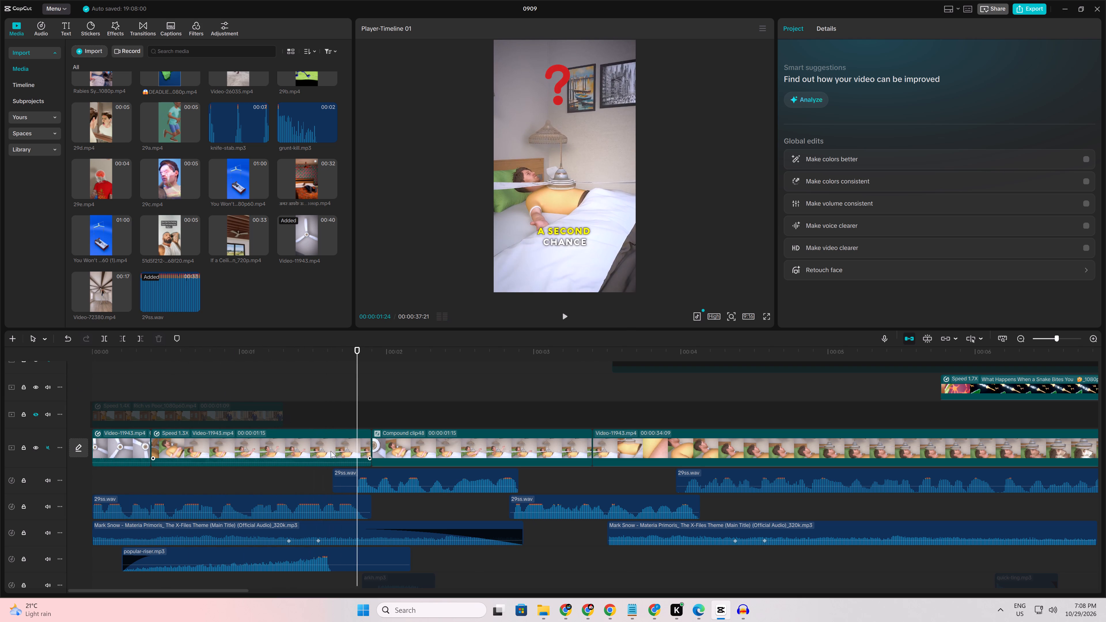
Raise the standard speed of the first man-in-bed clip to 1.33x and play back from the opening.
click(332, 454)
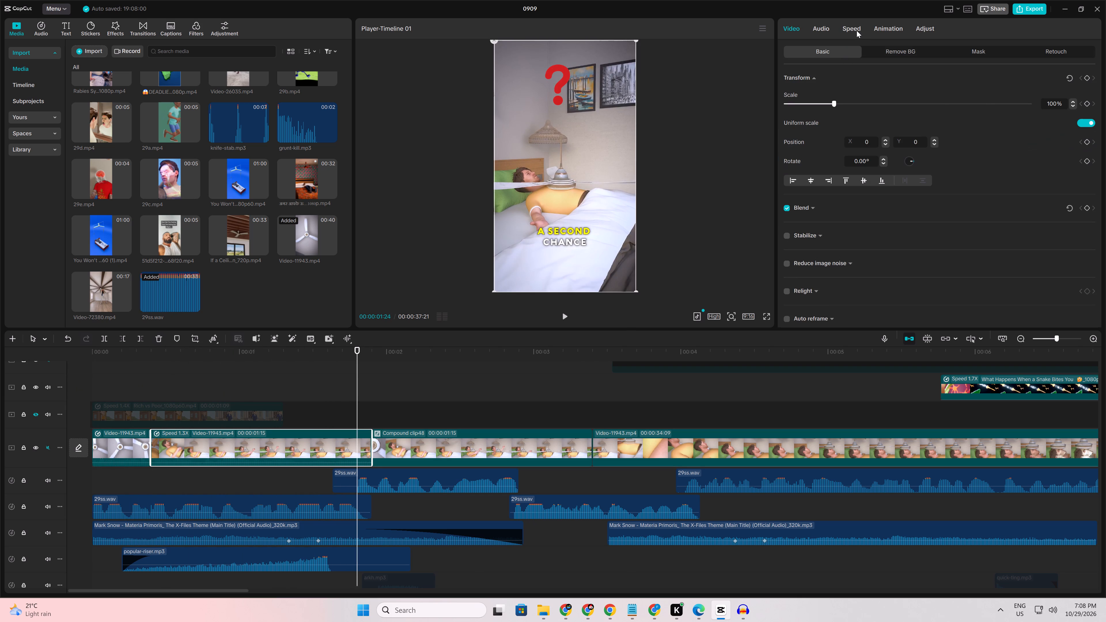
click(857, 31)
click(851, 55)
click(855, 95)
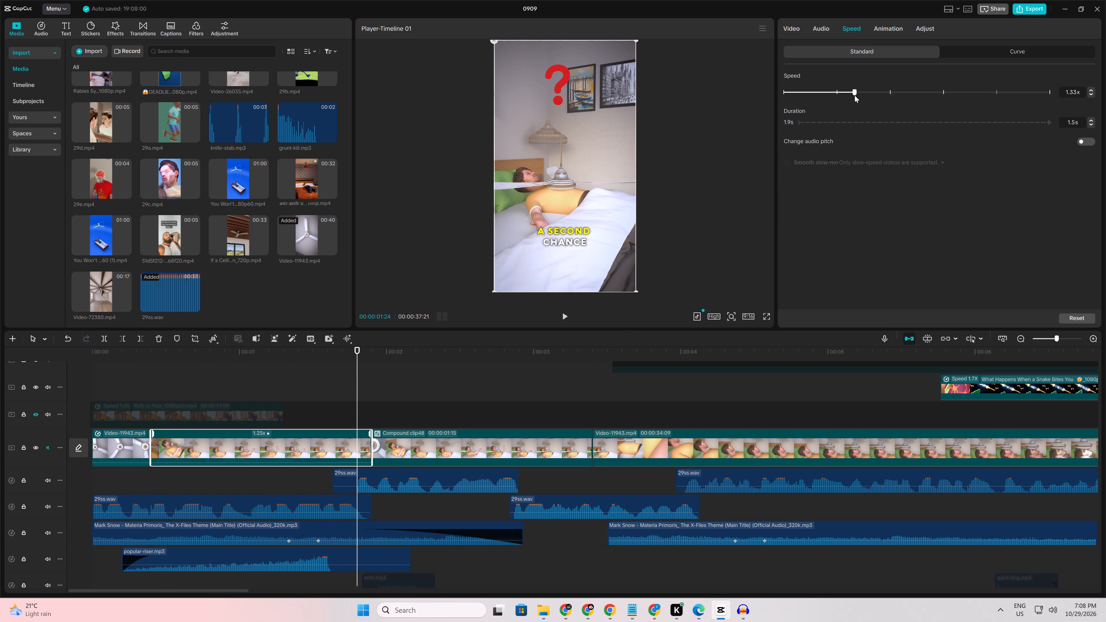
click(129, 491)
key(space)
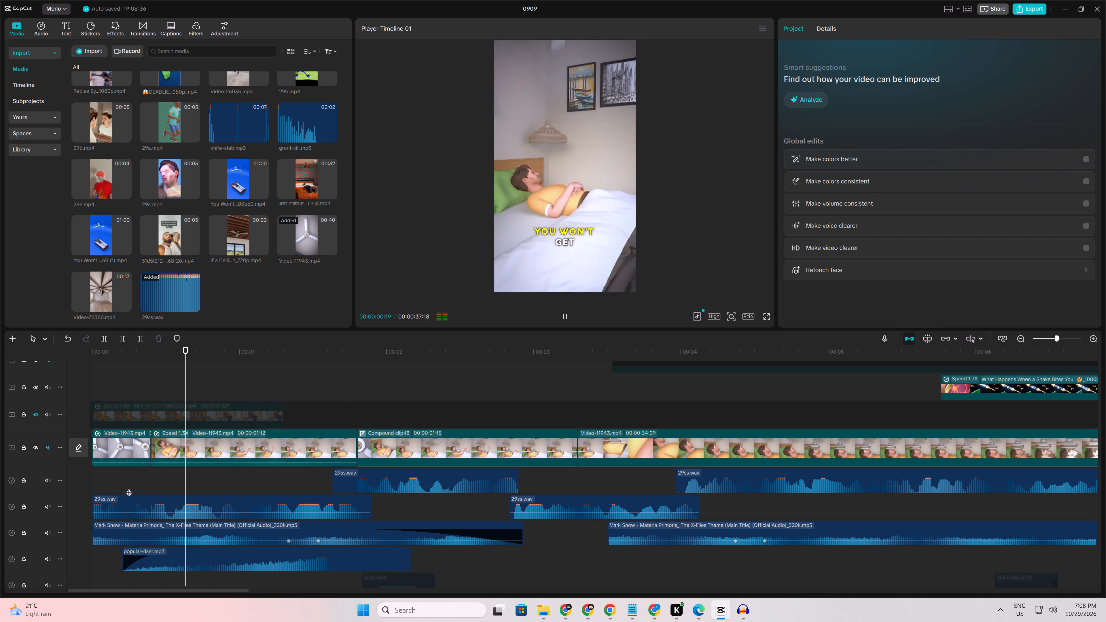
Reset the standard speed of the first man-in-bed clip to 1.00x.
key(space)
click(156, 461)
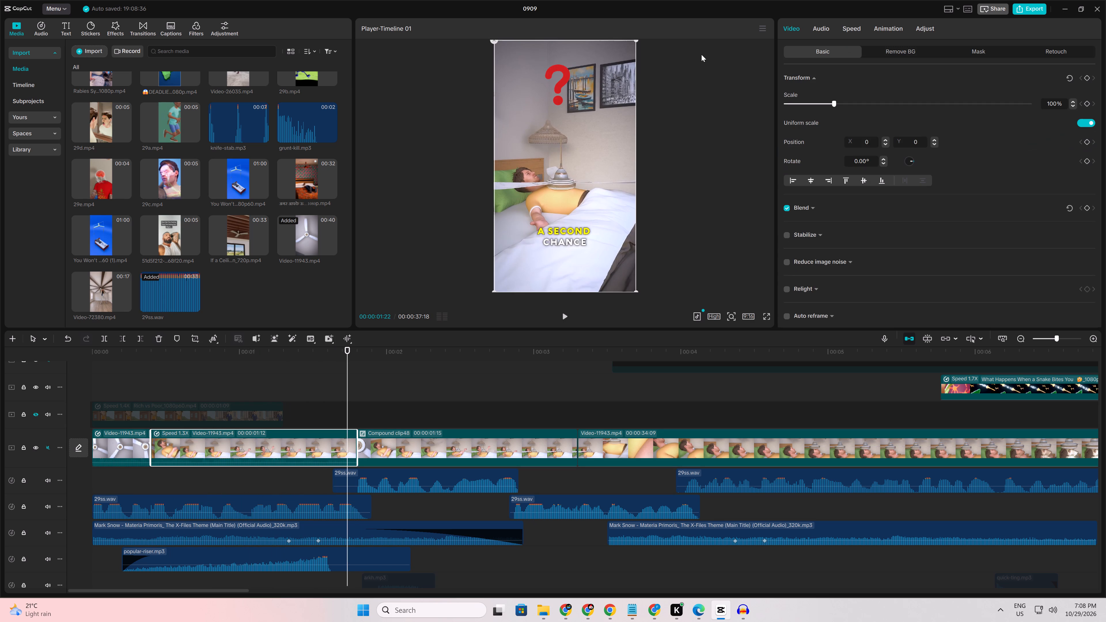
click(852, 30)
click(839, 92)
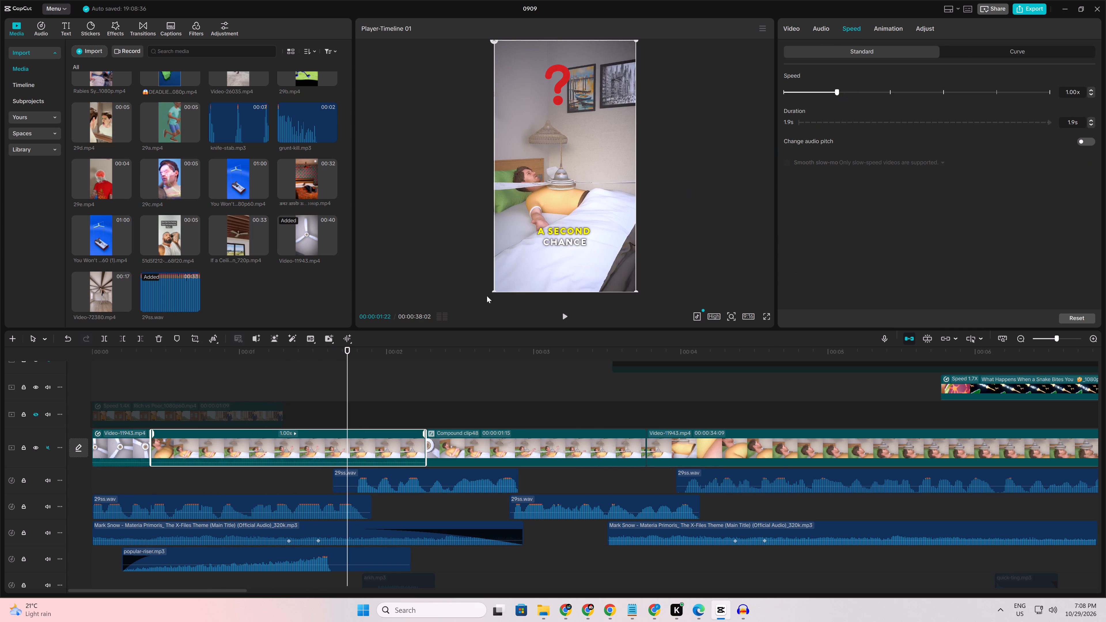
Replay the opening repeatedly, checking the ceiling fan cut and the normal-speed man-in-bed shot against the narration.
click(140, 473)
key(space)
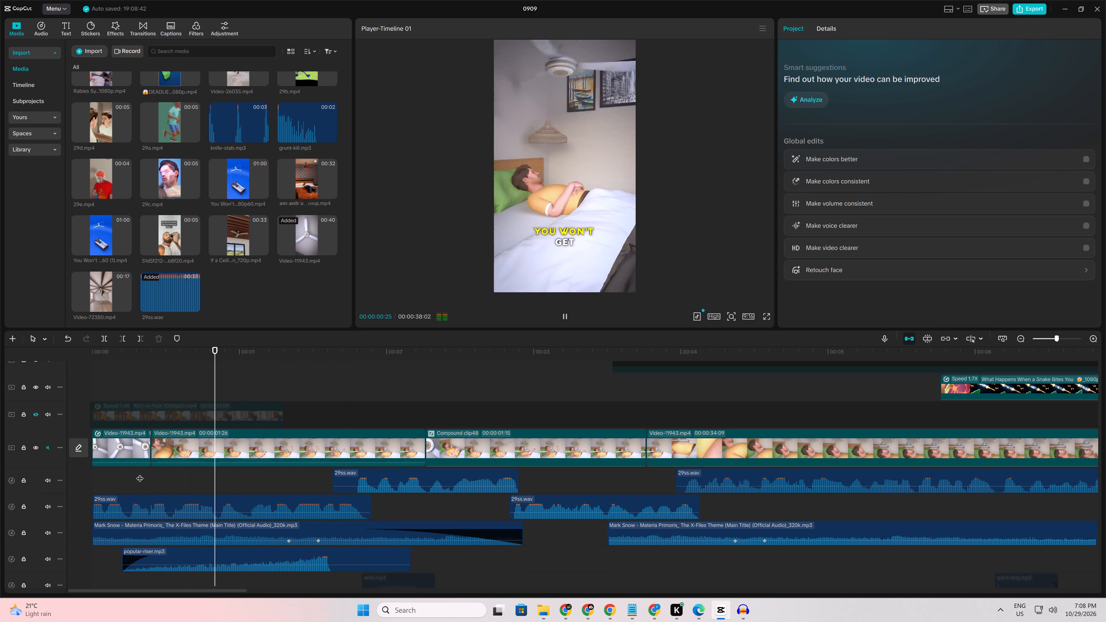
click(140, 473)
drag(140, 473, 0, 462)
key(space)
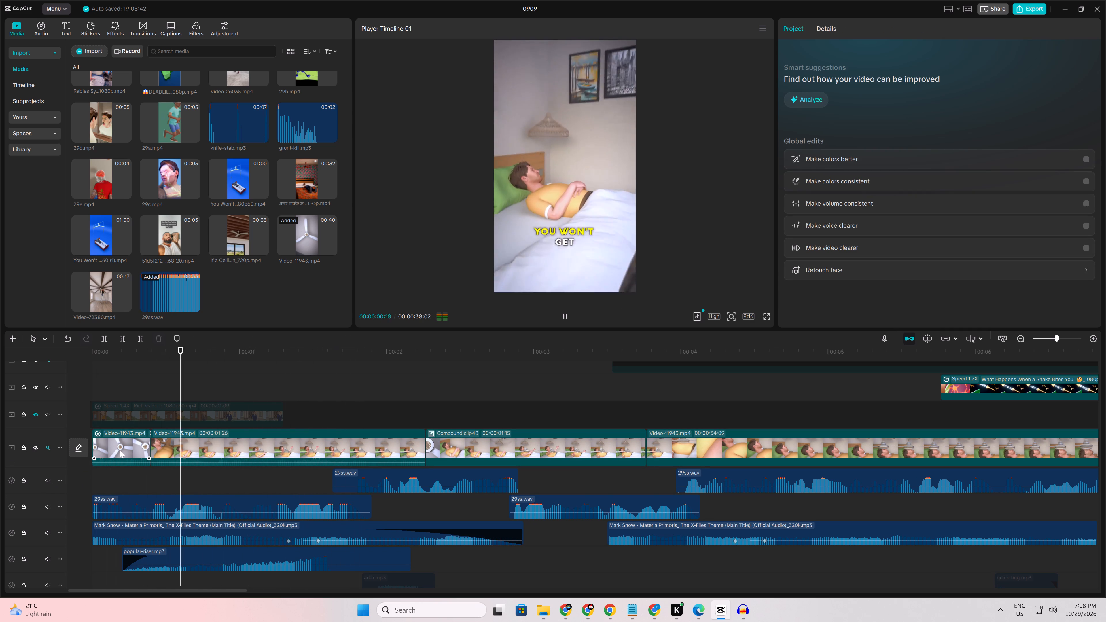
click(136, 488)
drag(136, 488, 0, 423)
key(space)
key(space)
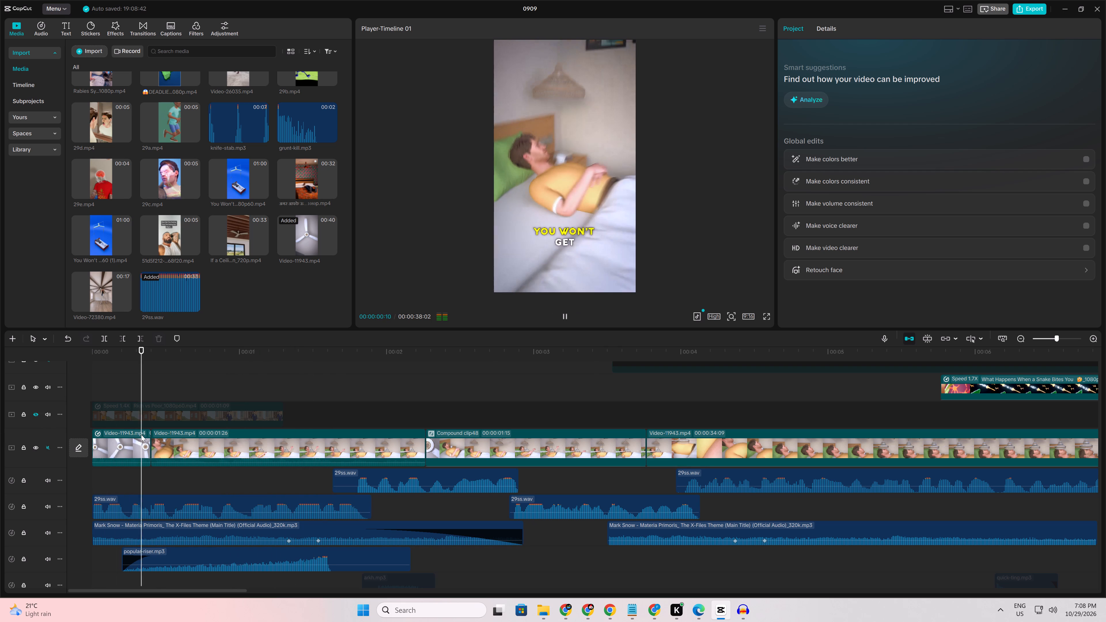
click(121, 477)
drag(121, 478, 0, 434)
key(space)
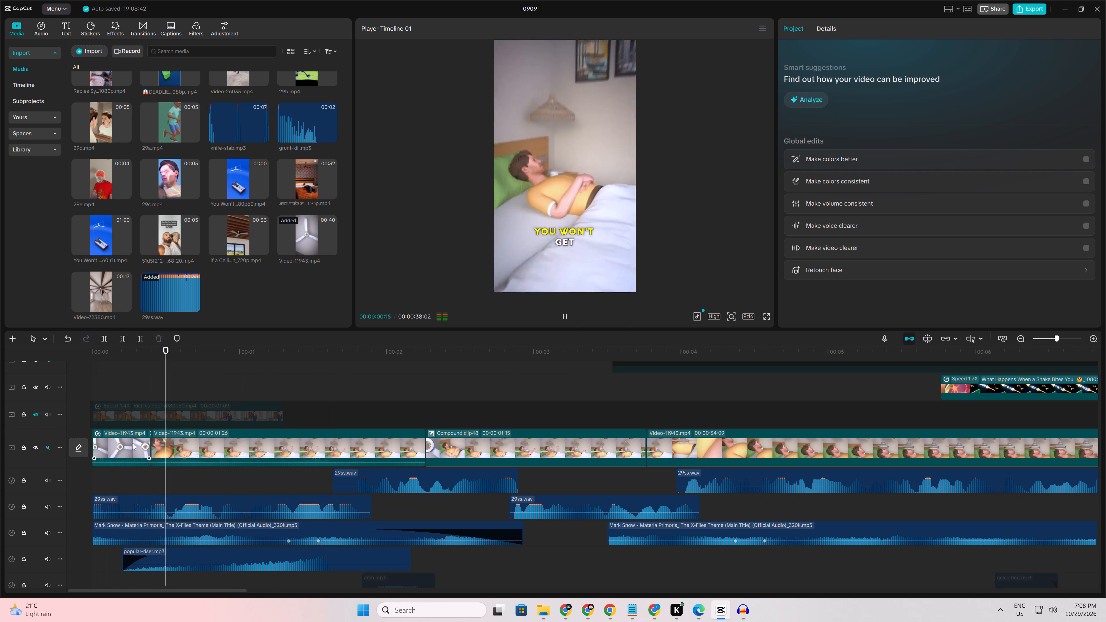
key(space)
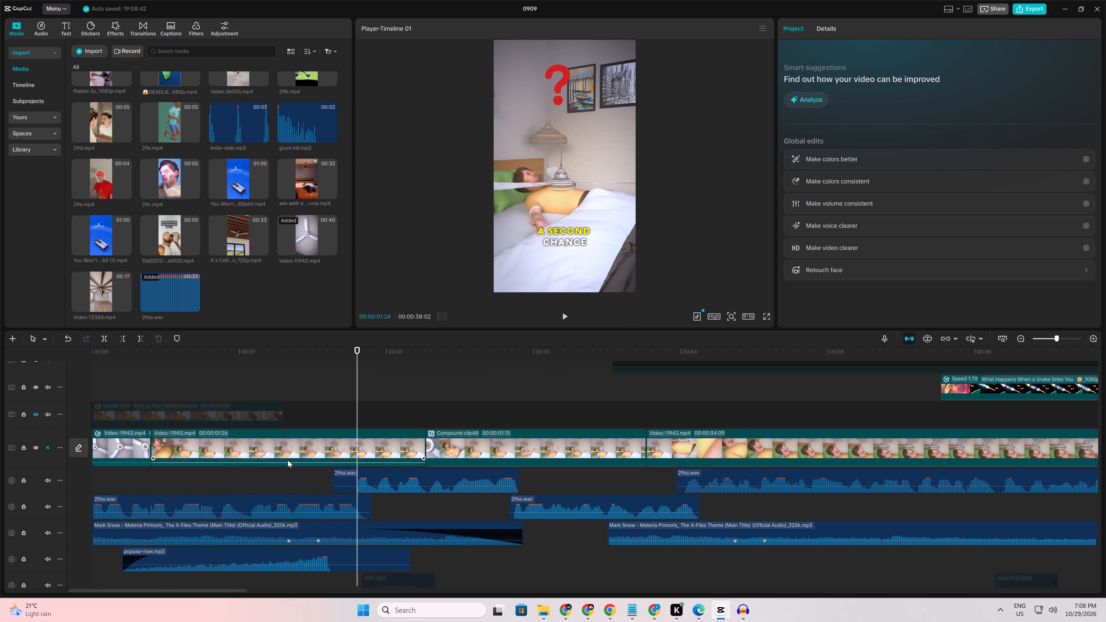
Cut off the first man-in-bed clip at 00:00:01:24, where the second narration phrase starts, and play across the cut.
click(336, 452)
text(w)
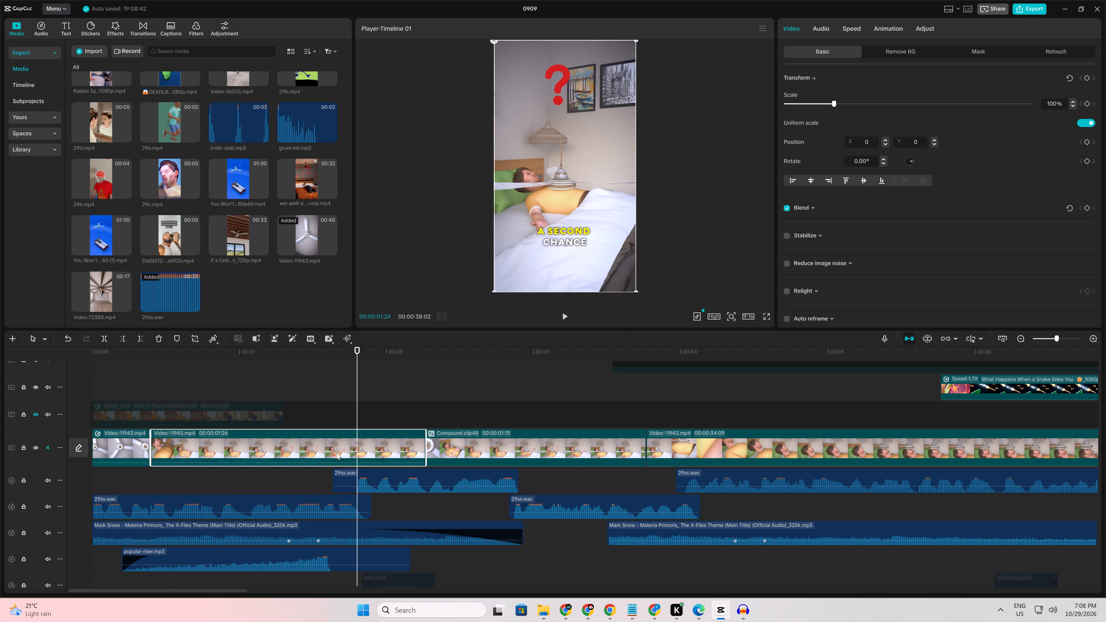
key(space)
key(space)
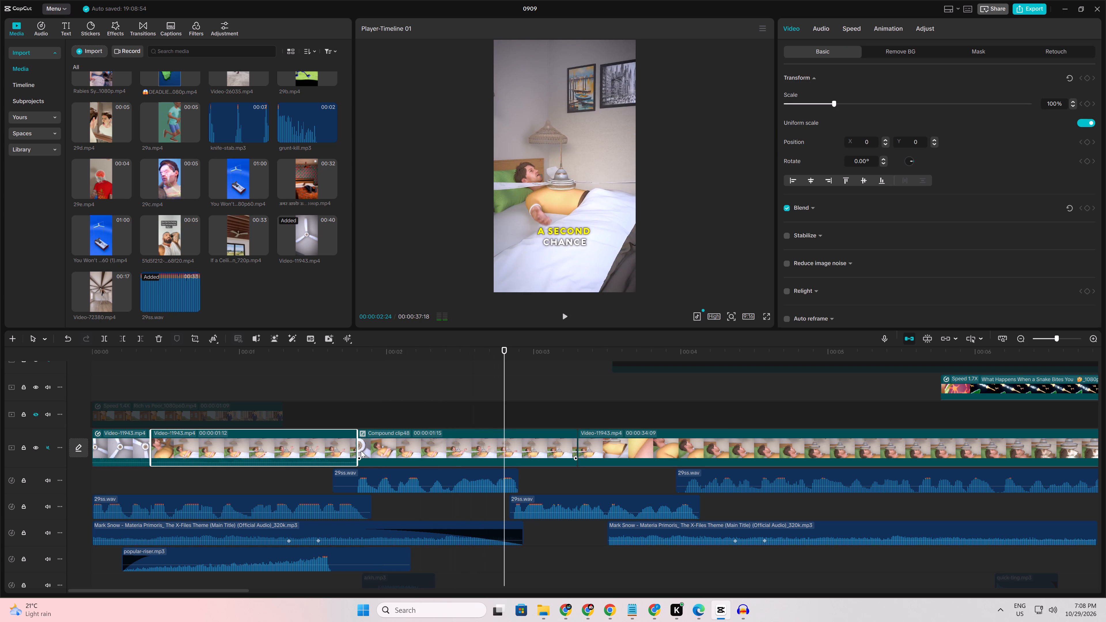
key(space)
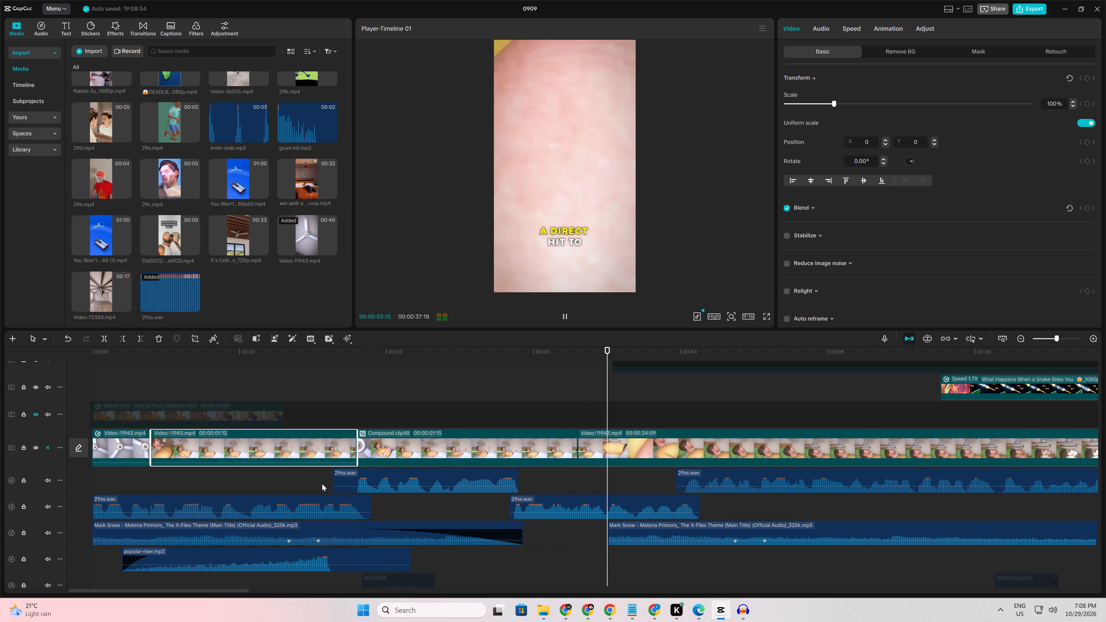
click(317, 481)
key(space)
key(space)
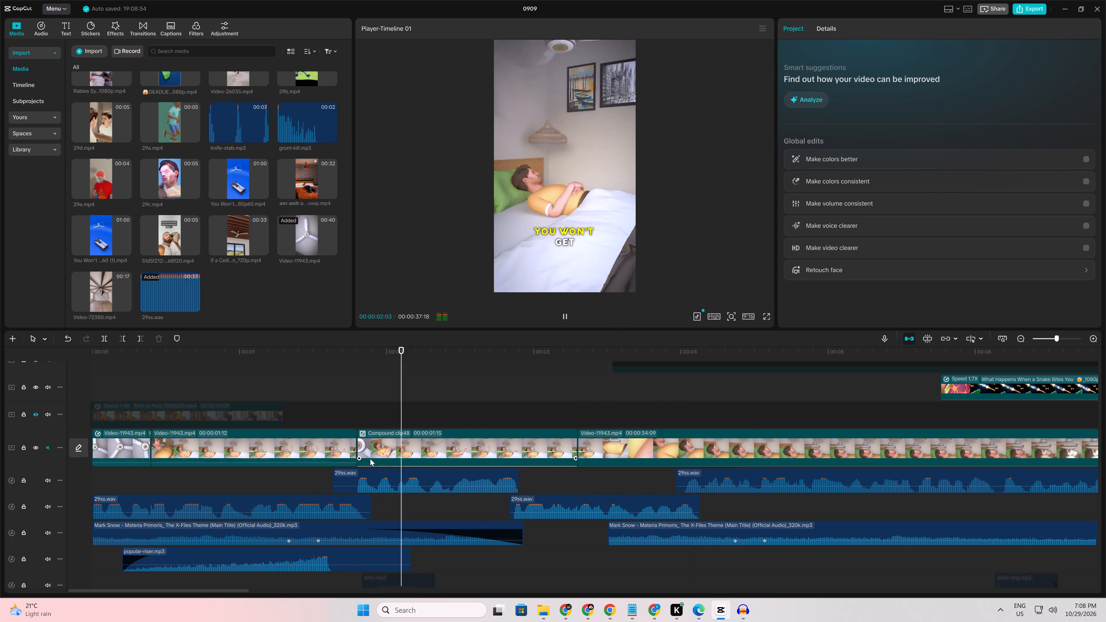
key(space)
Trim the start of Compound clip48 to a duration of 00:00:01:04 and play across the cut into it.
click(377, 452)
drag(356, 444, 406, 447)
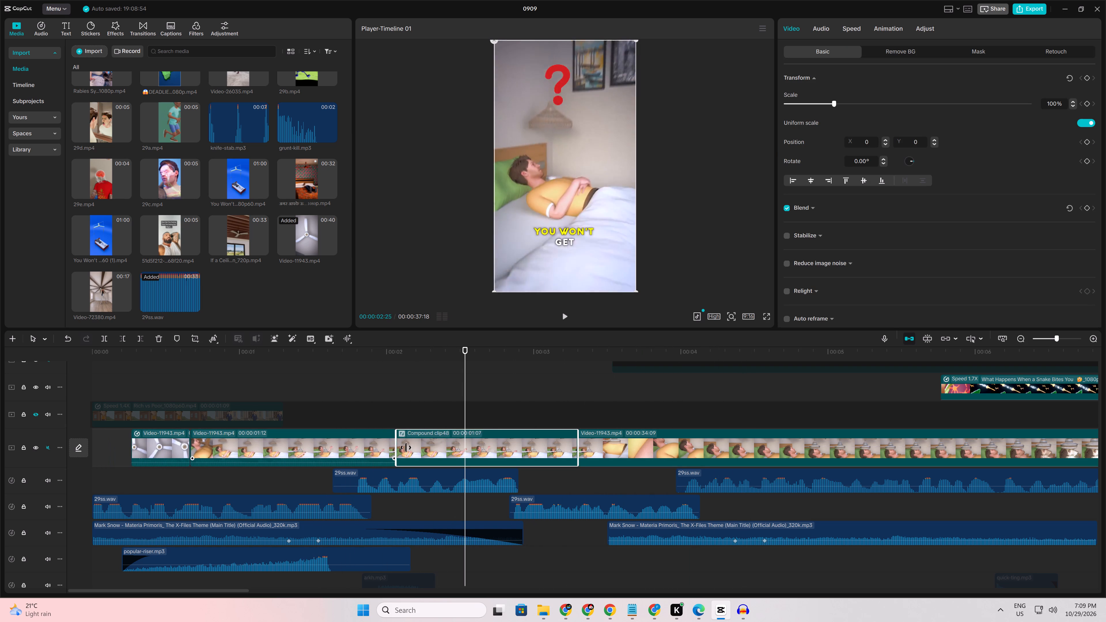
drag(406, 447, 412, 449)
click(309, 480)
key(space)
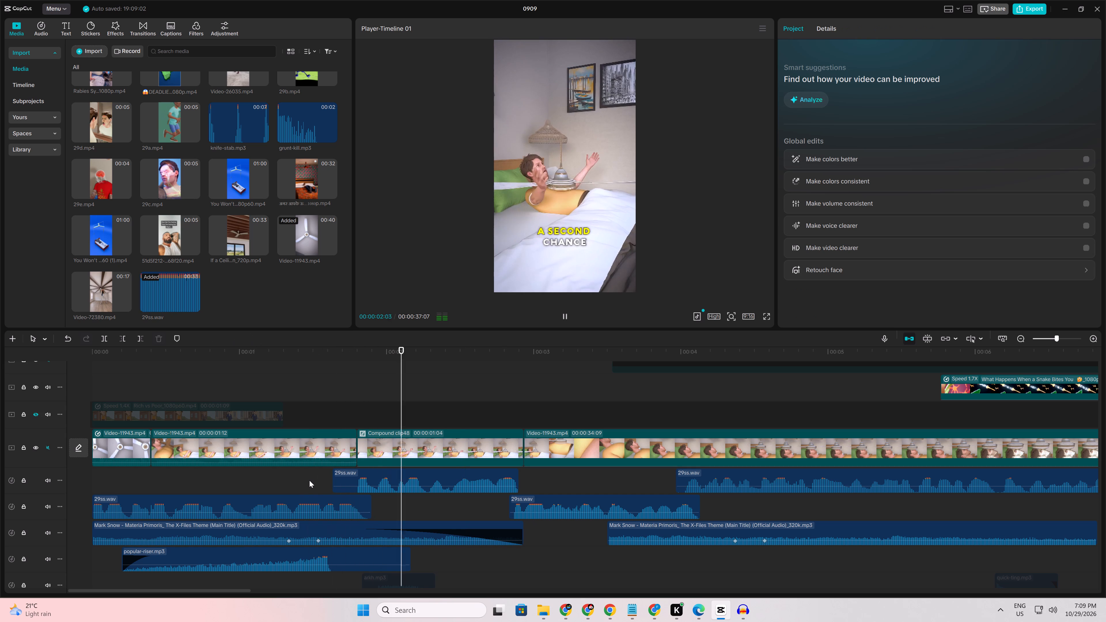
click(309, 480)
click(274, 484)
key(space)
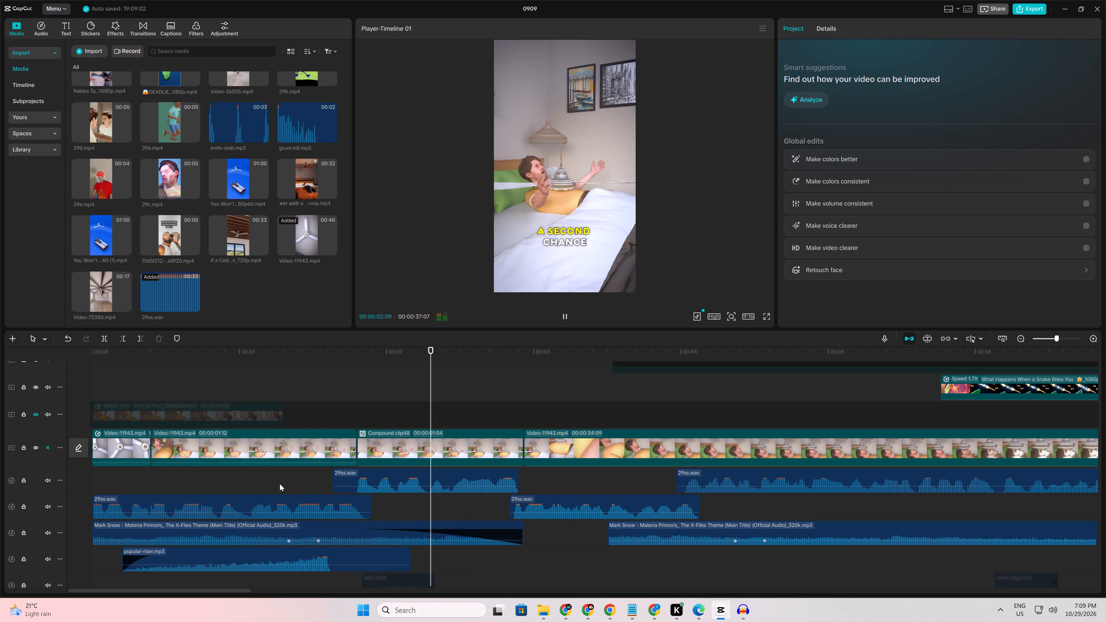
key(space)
Extend the start of Compound clip48 back to a duration of 00:00:01:12 and replay the transition into it.
click(374, 460)
drag(358, 448, 293, 446)
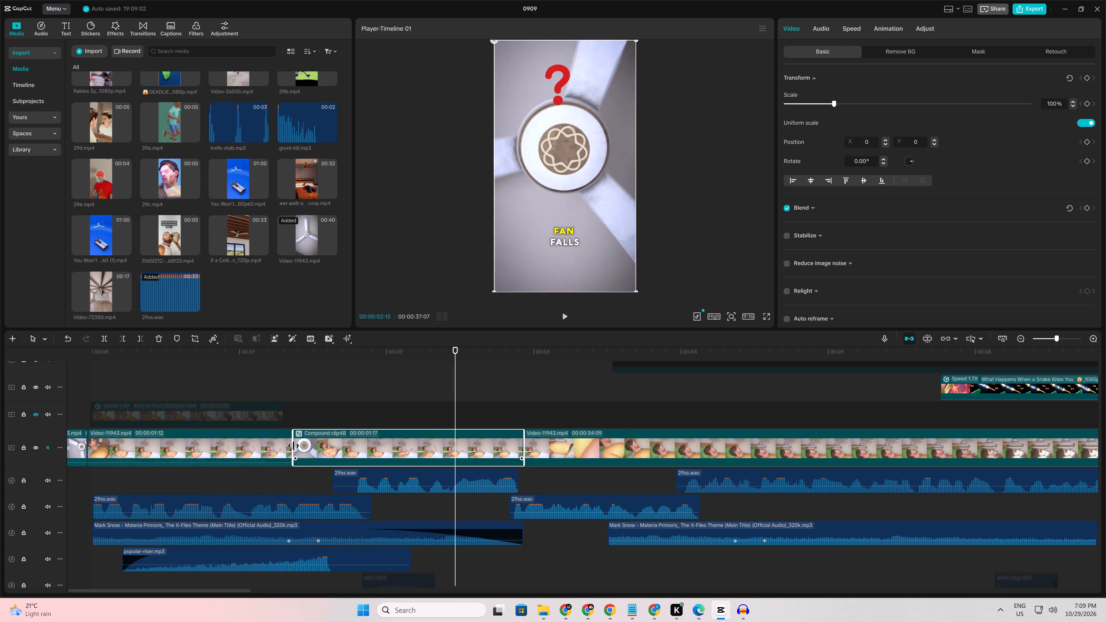
drag(293, 446, 324, 450)
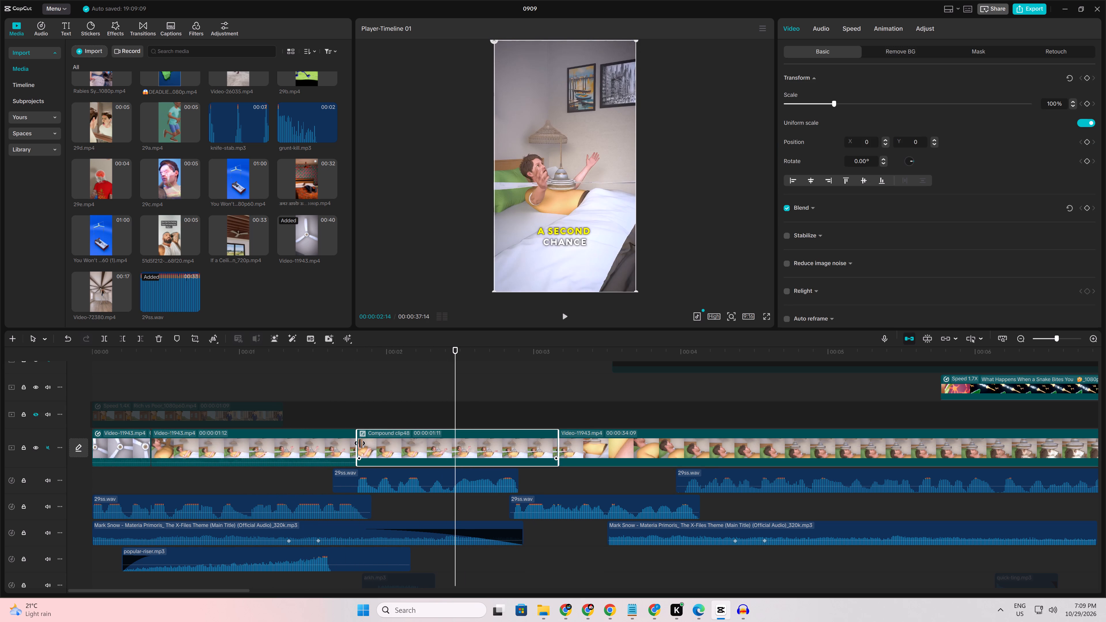
drag(360, 443, 342, 450)
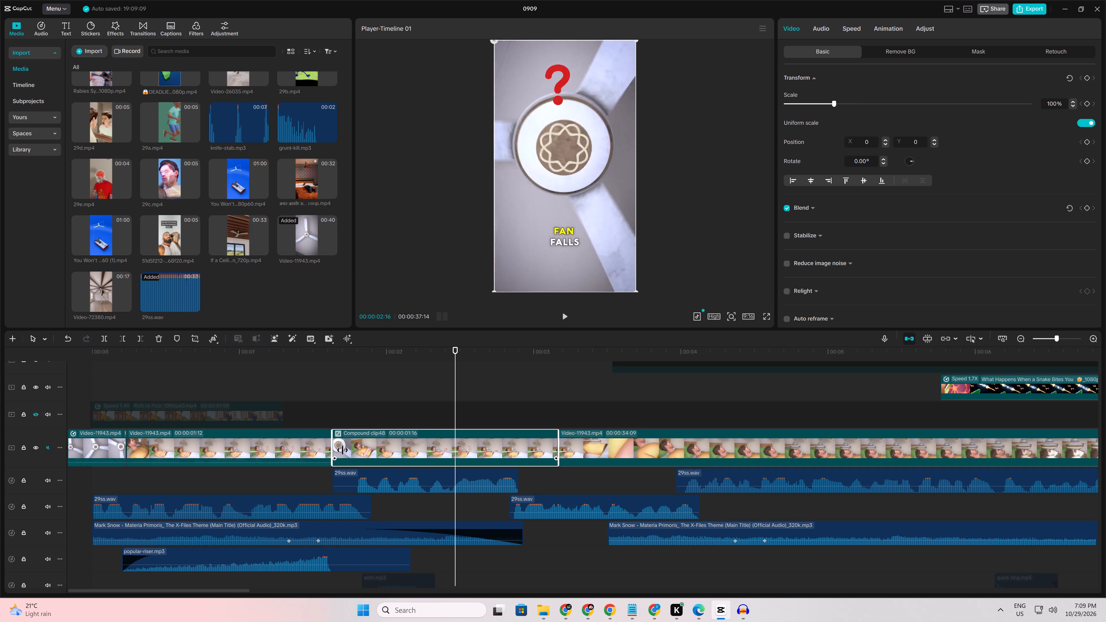
drag(342, 450, 356, 450)
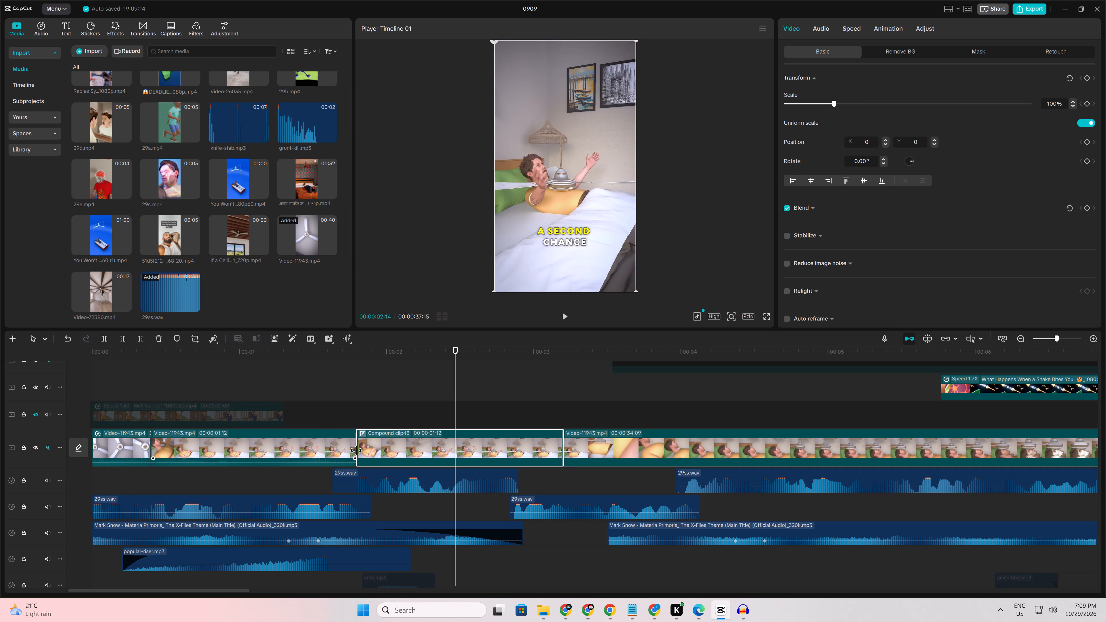
click(321, 482)
key(space)
key(space)
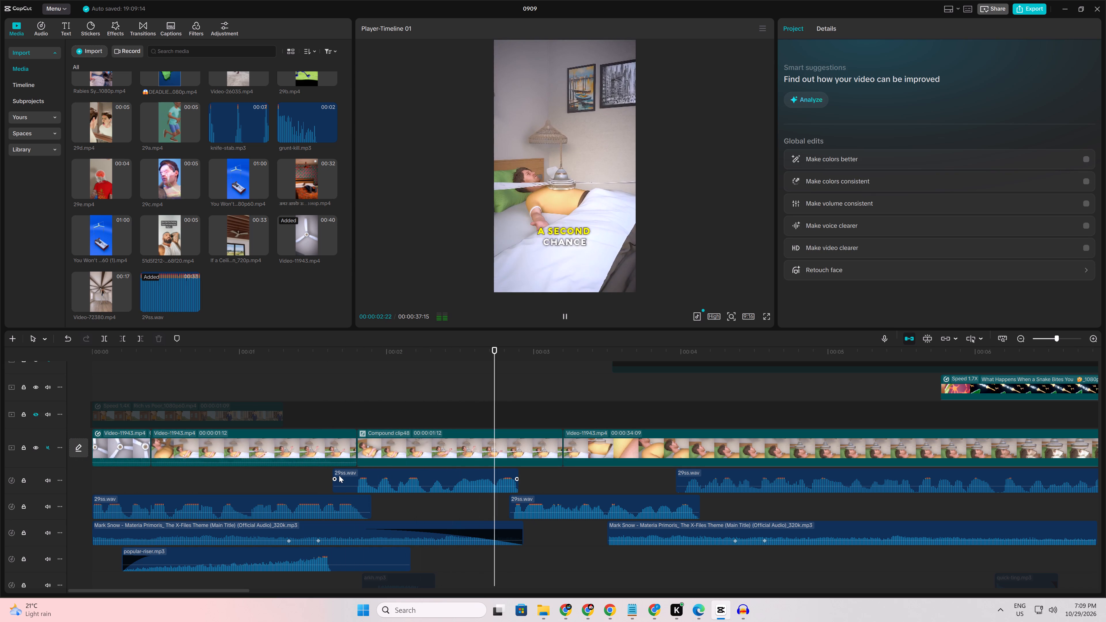
click(332, 475)
key(space)
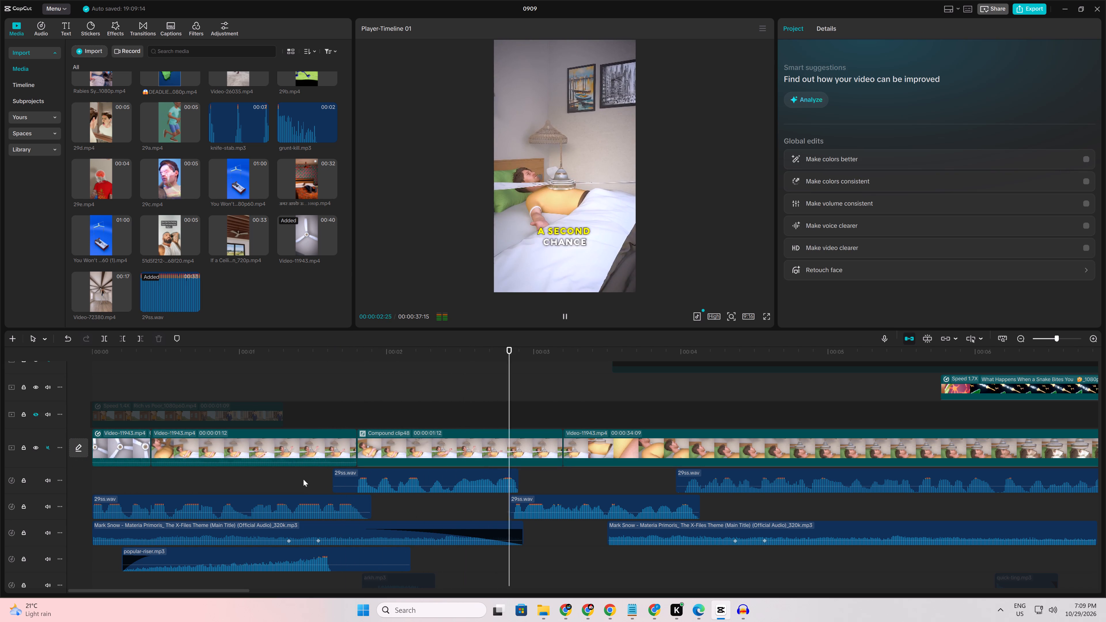
click(297, 479)
key(space)
key(space)
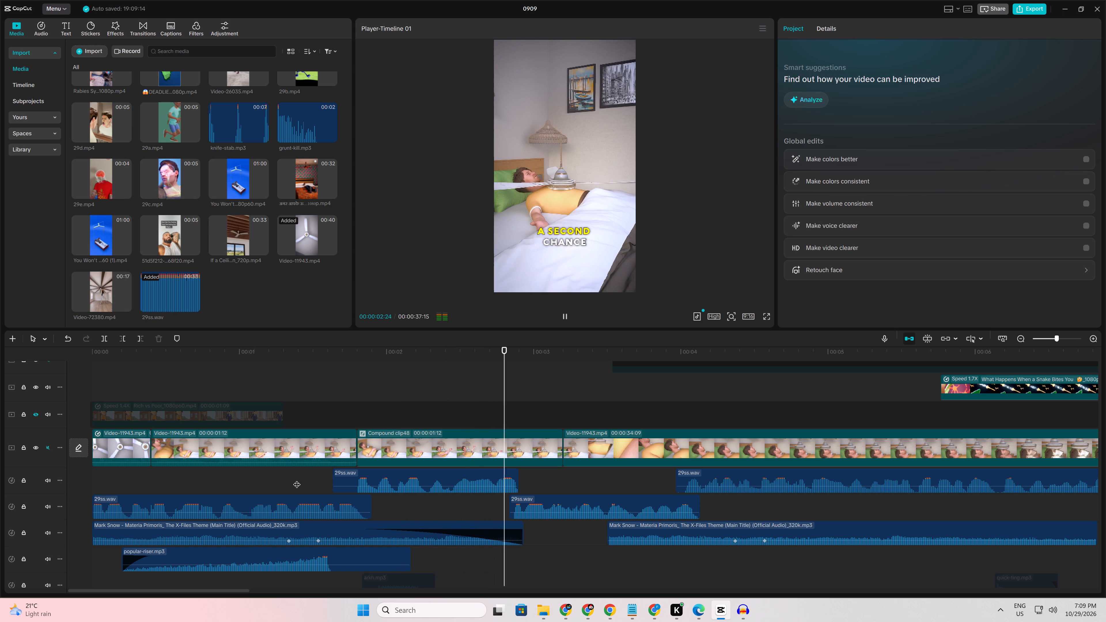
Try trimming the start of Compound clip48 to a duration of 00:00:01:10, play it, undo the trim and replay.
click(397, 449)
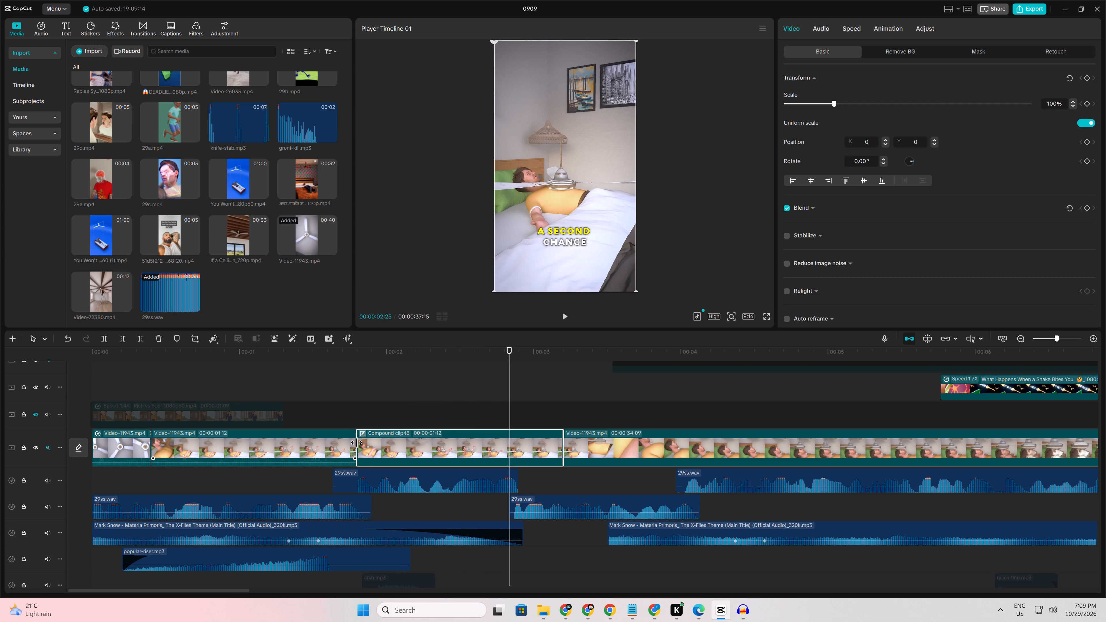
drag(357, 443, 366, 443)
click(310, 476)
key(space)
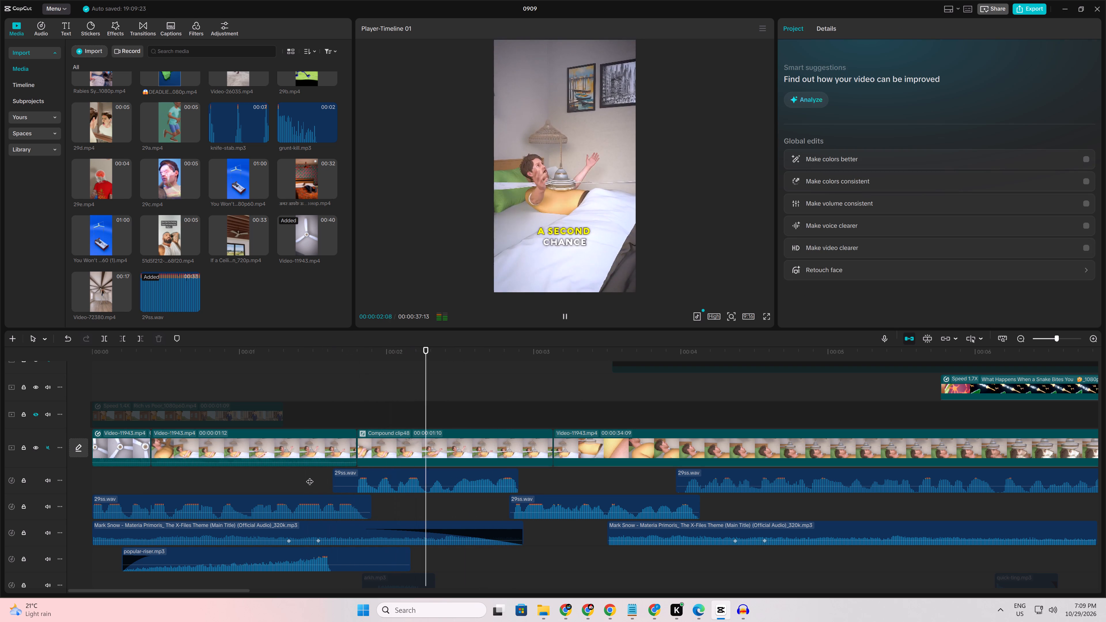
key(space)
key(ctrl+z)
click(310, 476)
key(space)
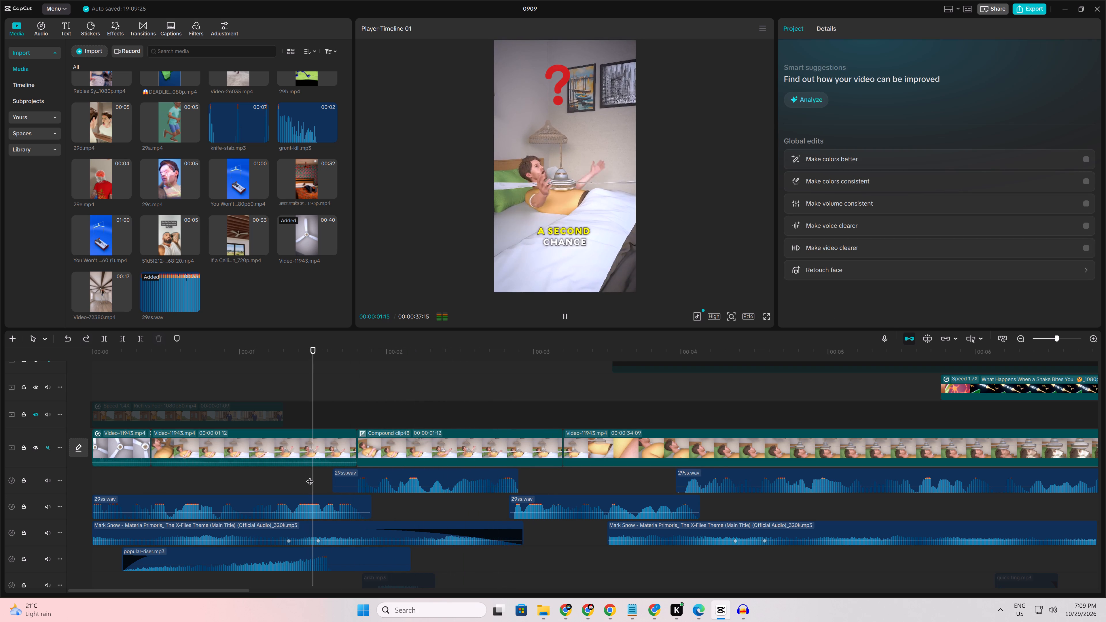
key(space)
Cut off the end of Compound clip48 at 00:00:02:26, near the end of the second narration phrase, and play from the first frame.
click(488, 506)
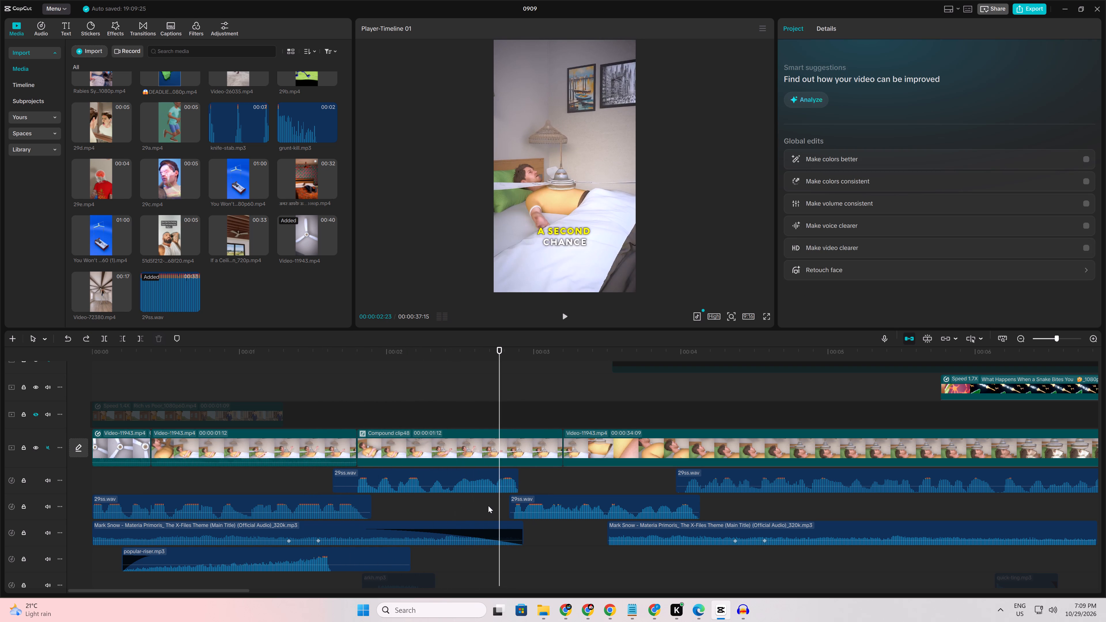
drag(488, 506, 515, 512)
click(524, 447)
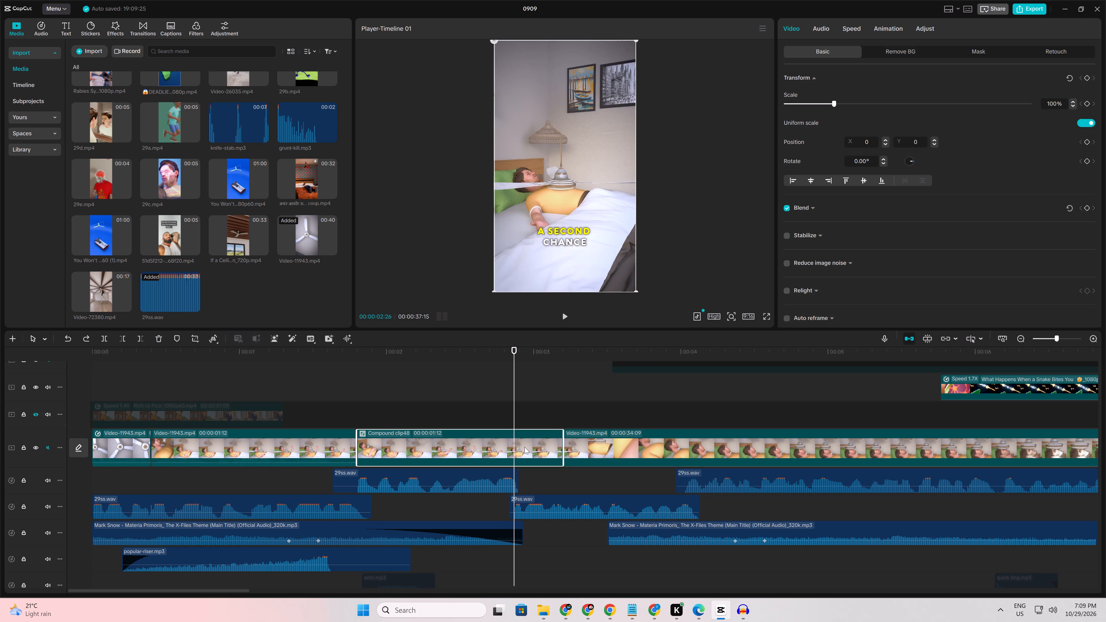
key(w)
click(475, 405)
drag(475, 405, 0, 365)
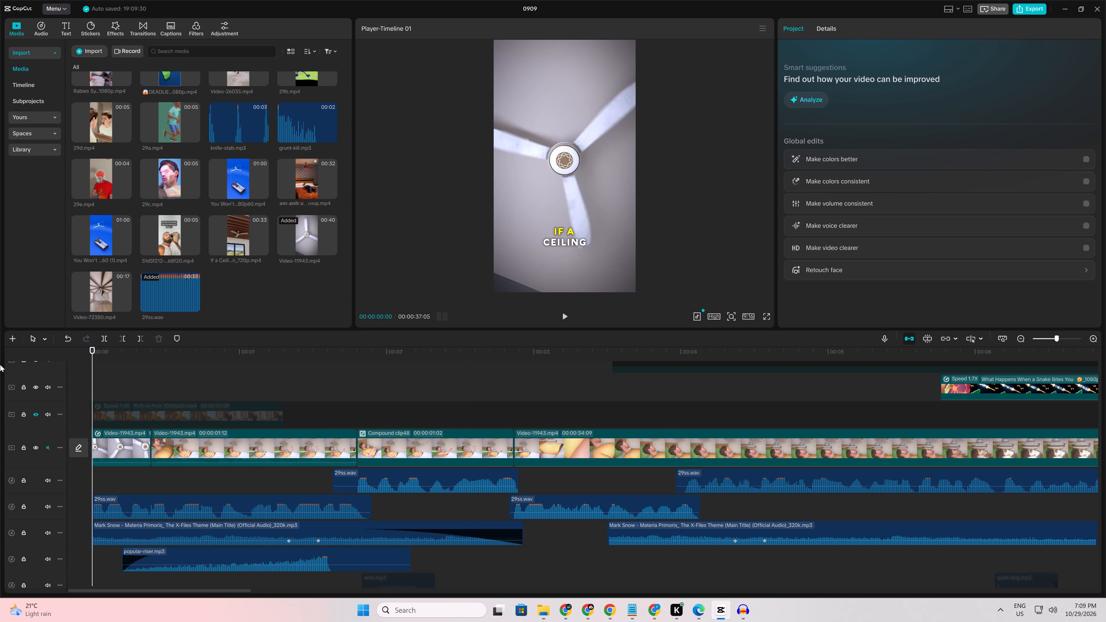
key(space)
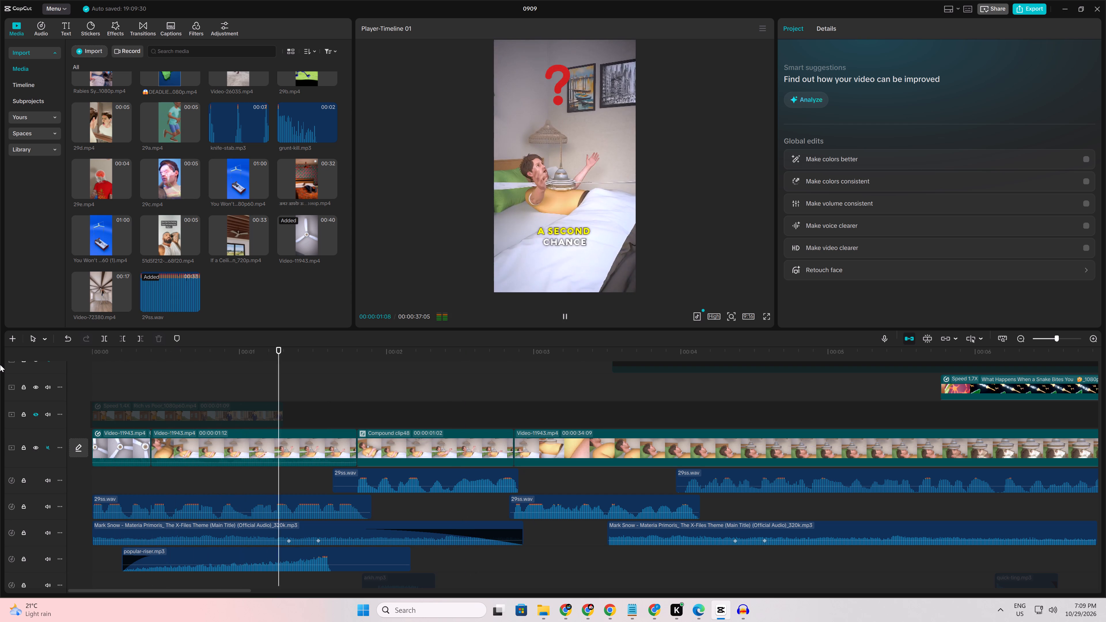
key(space)
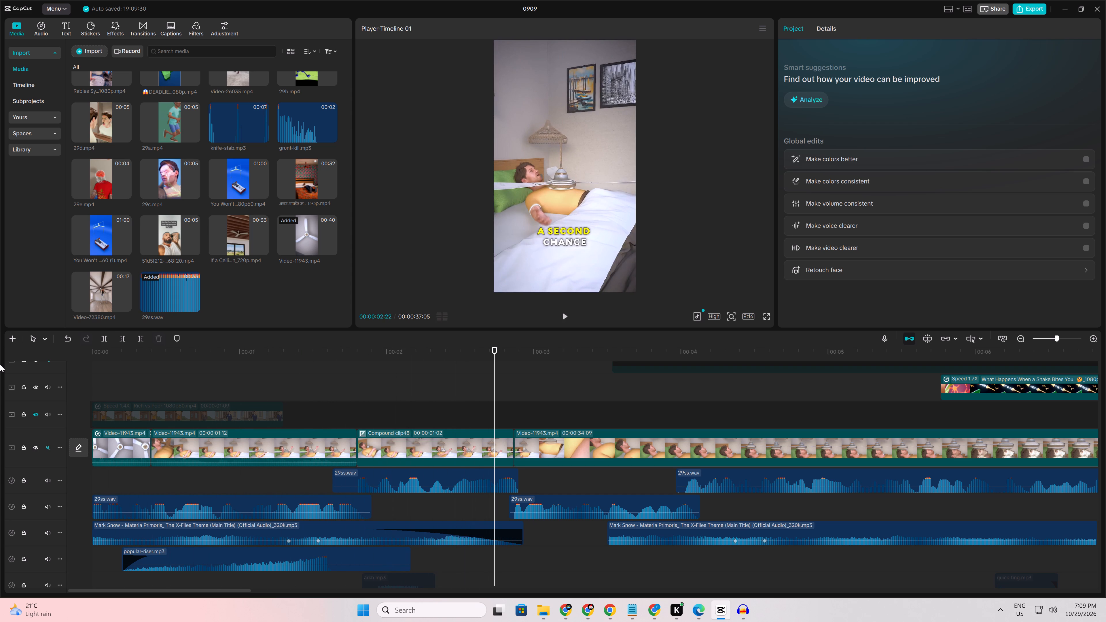
key(space)
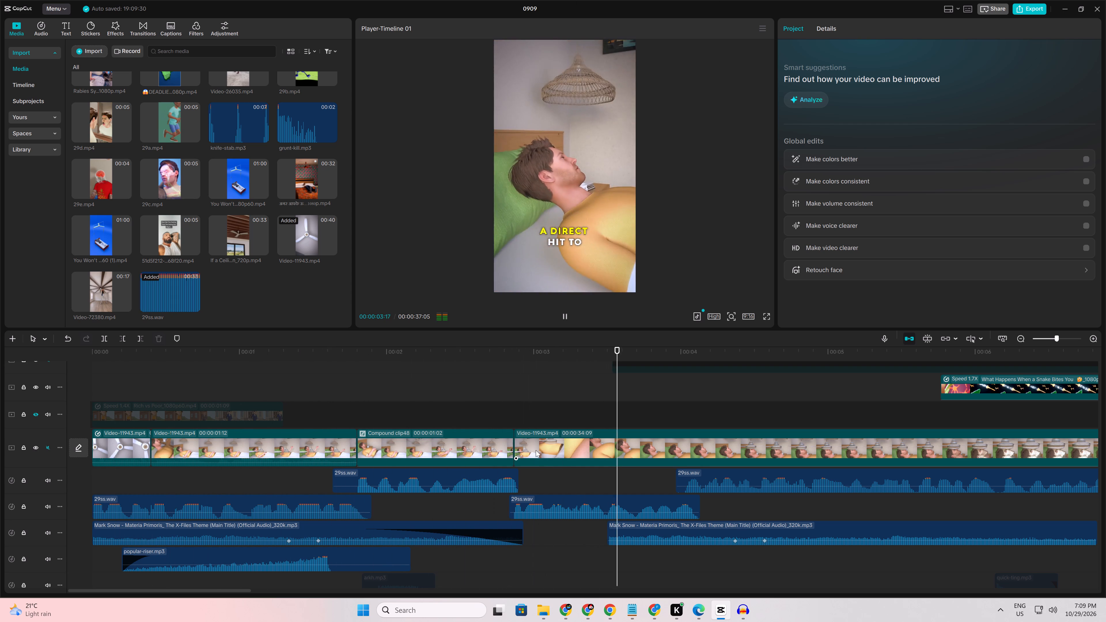
key(space)
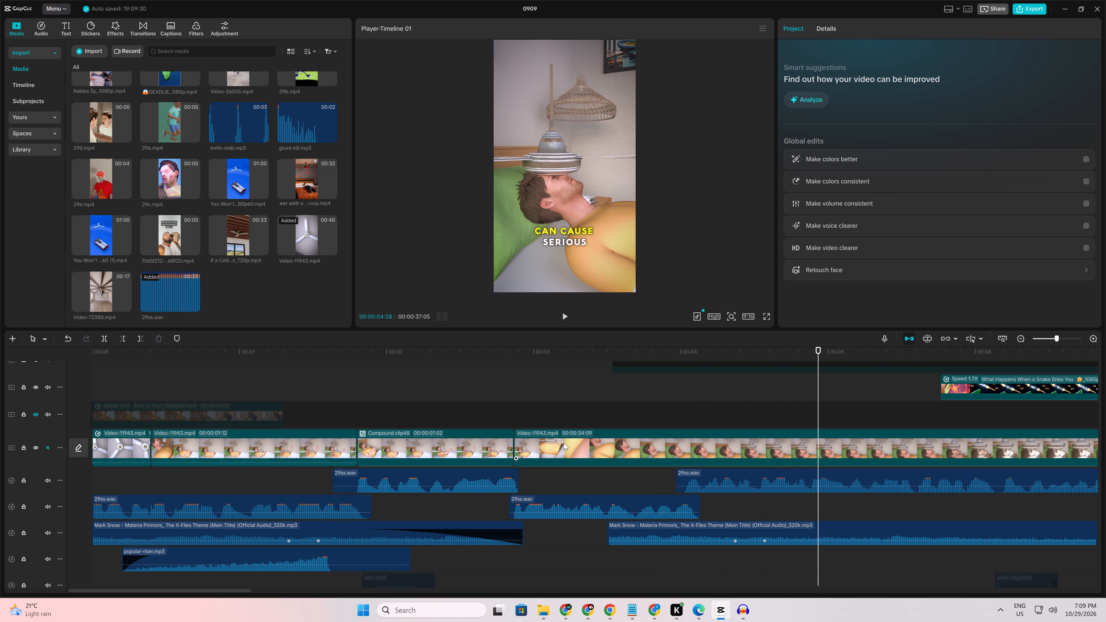
Preview the second "You Won't Sleep Under a Fan After This" video and insert it on the main track right after Compound clip48.
ctrl+scroll(562, 433, down, 9)
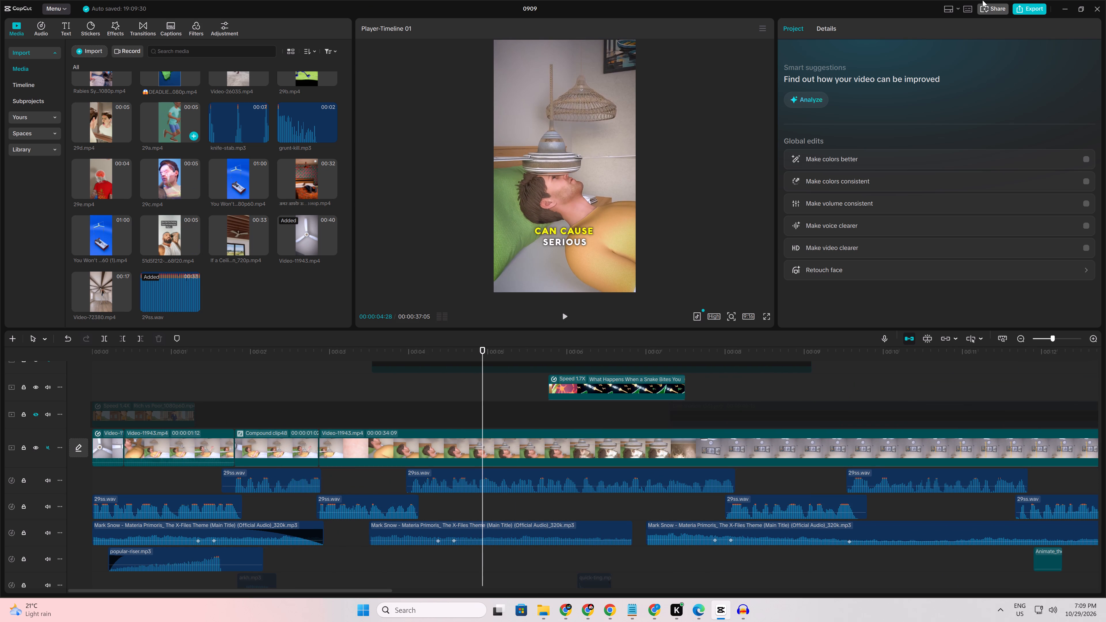
click(98, 240)
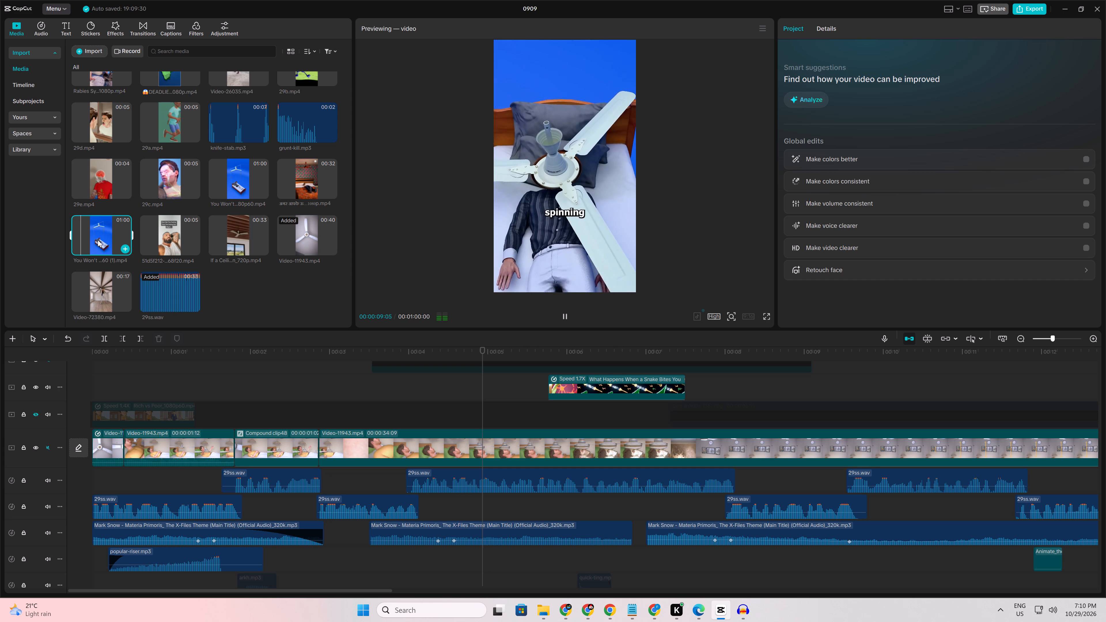
drag(98, 240, 320, 451)
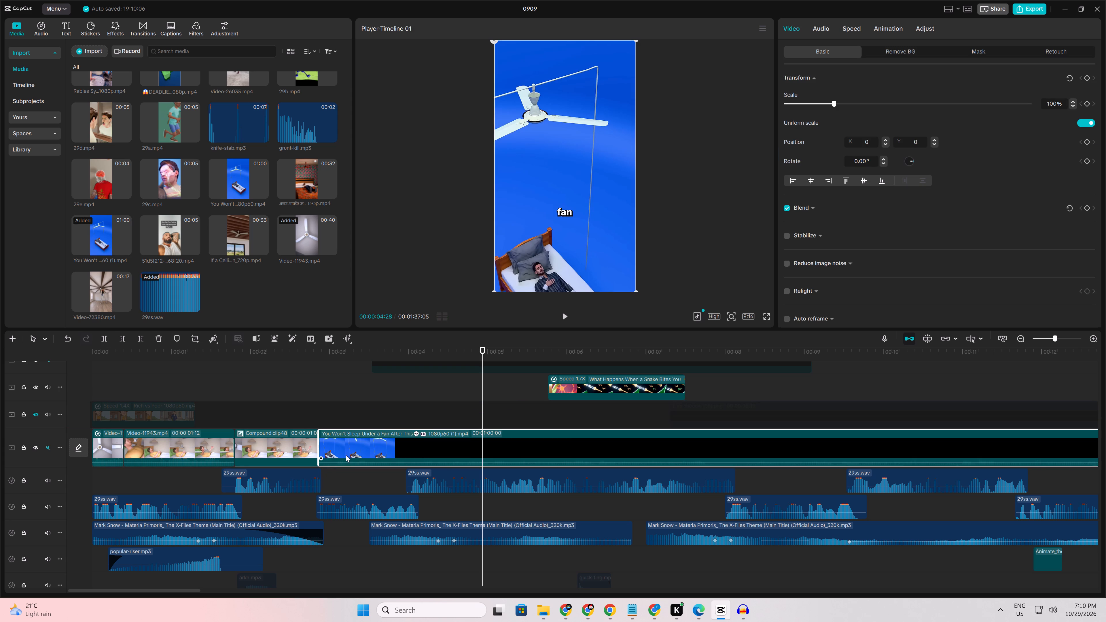
ctrl+scroll(420, 467, down, 9)
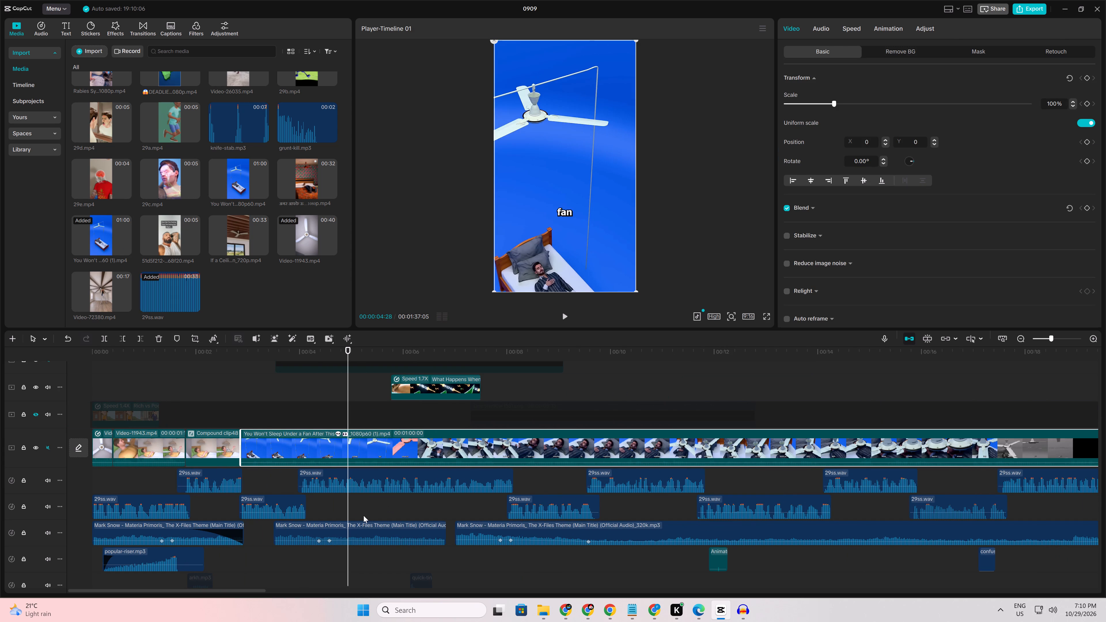
Delete the 1.7X "What Happens When" clip from the overlay track above the main footage.
click(268, 416)
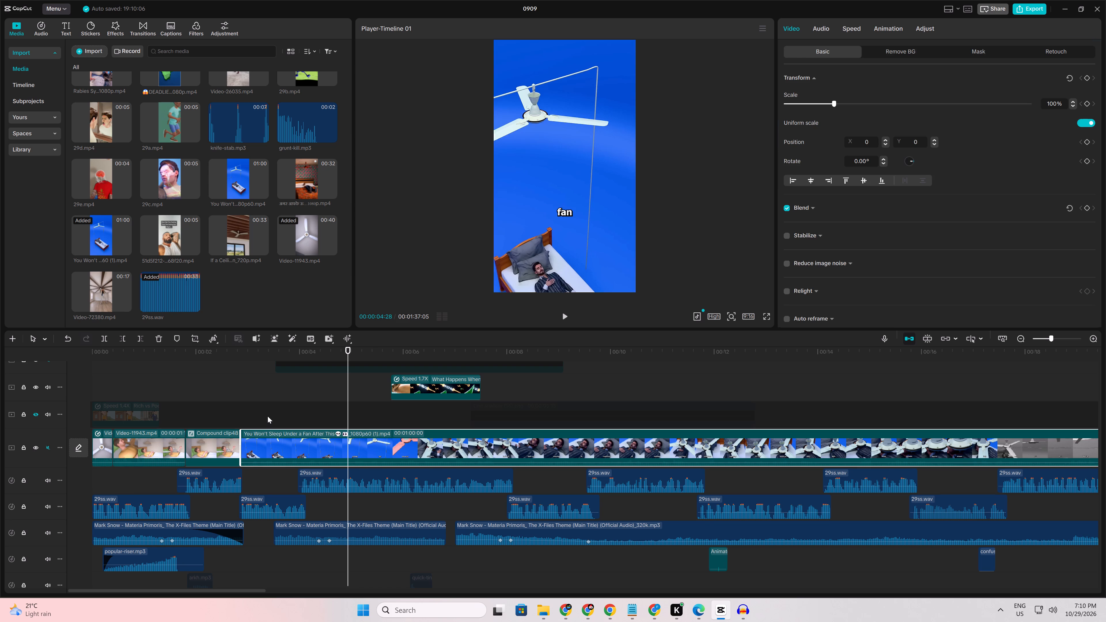
drag(268, 416, 628, 463)
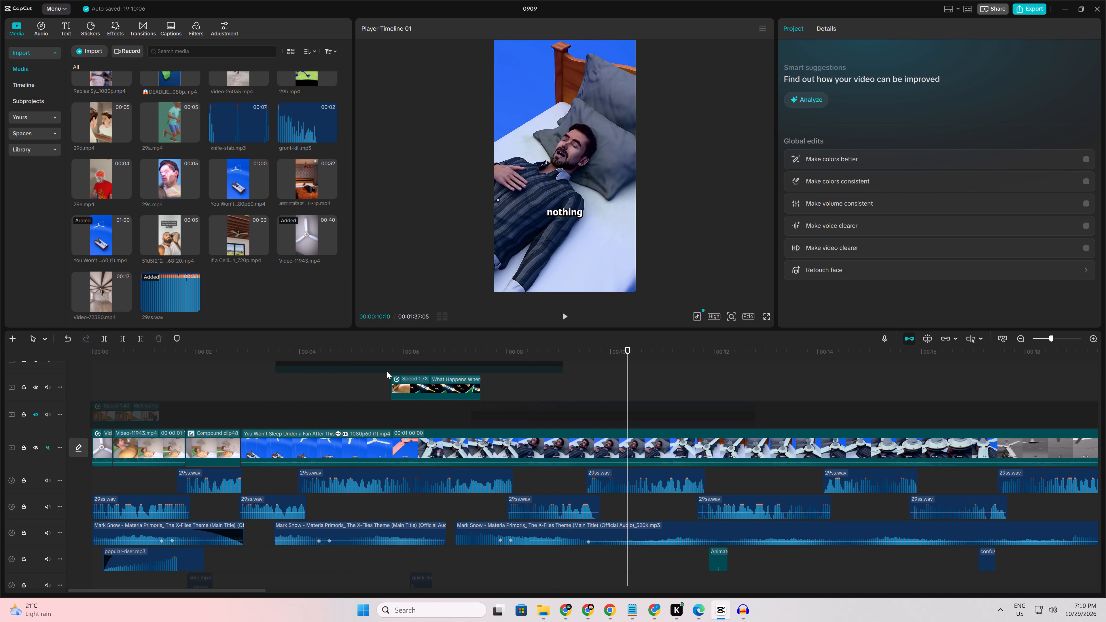
click(415, 381)
key(Delete)
Cut off the start of the "You Won't Sleep Under a Fan After This" clip up to 00:00:10:06 and play across its join with Compound clip48.
ctrl+scroll(553, 443, down, 8)
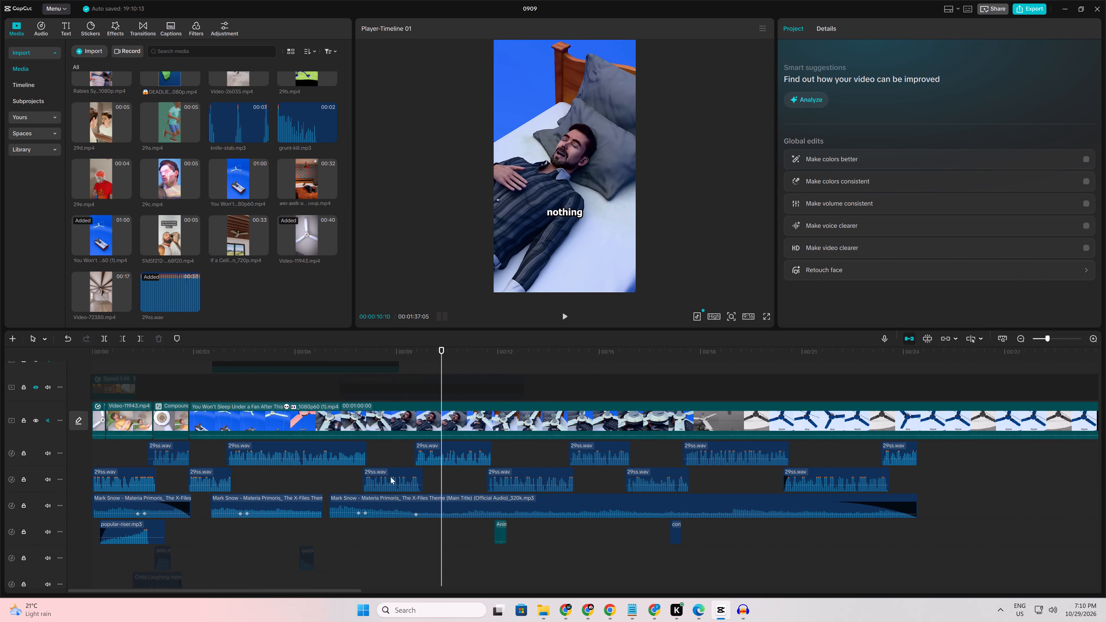
click(314, 485)
drag(314, 485, 481, 487)
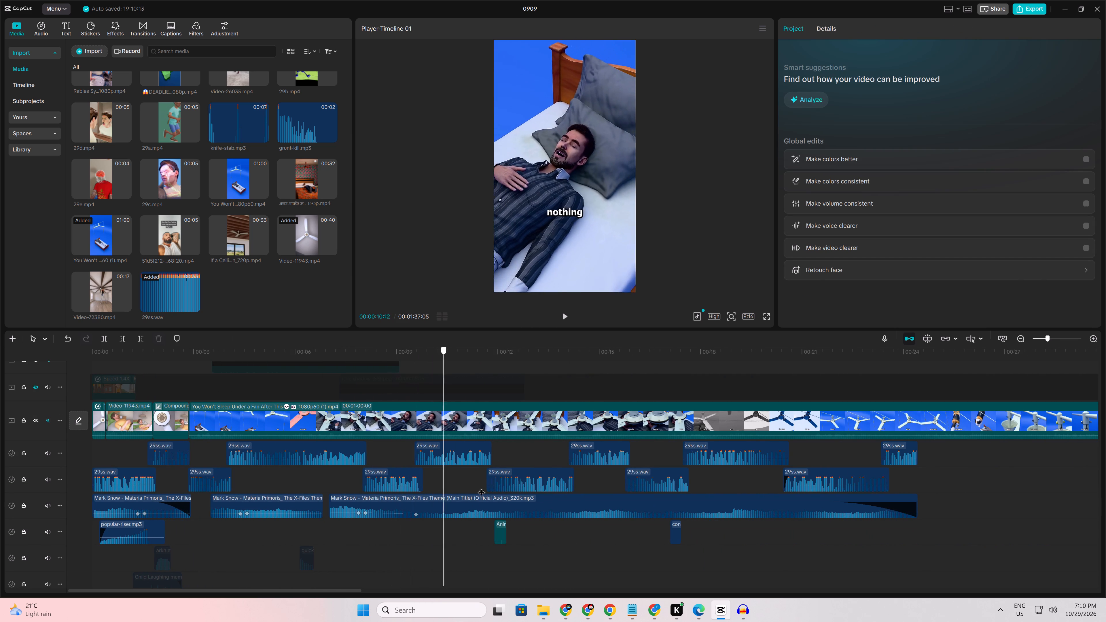
drag(481, 487, 718, 481)
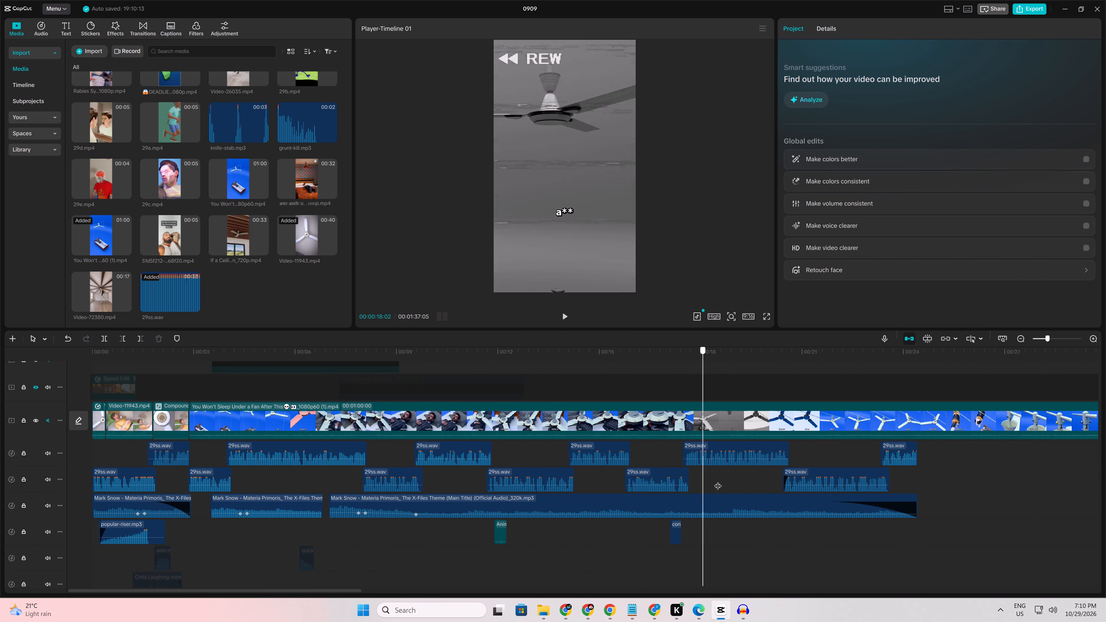
drag(718, 481, 468, 453)
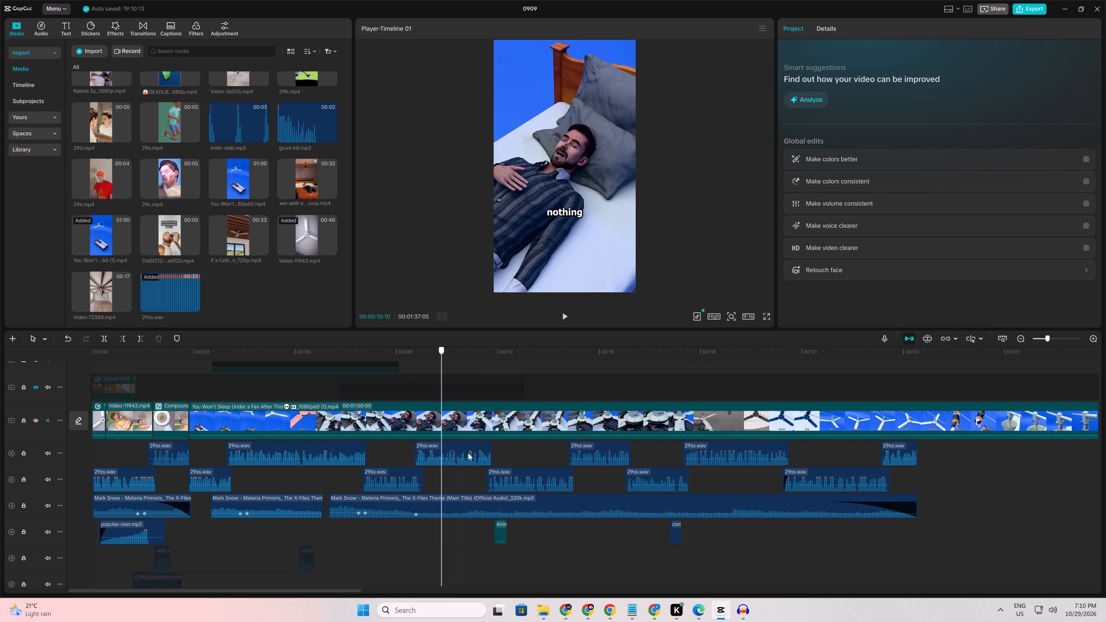
drag(468, 453, 438, 452)
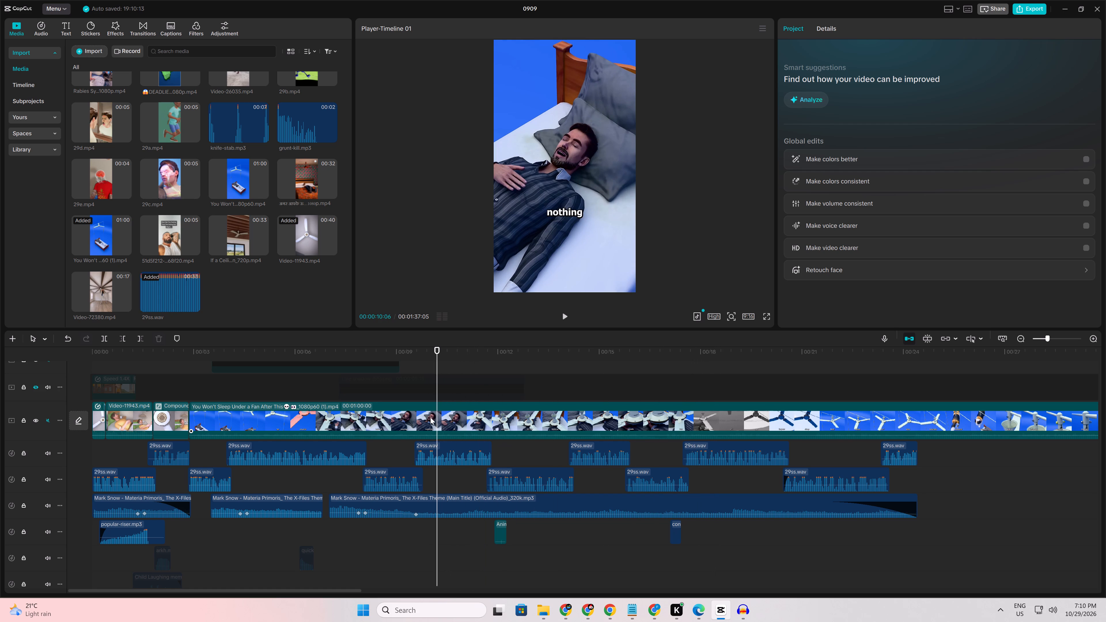
click(430, 417)
key(q)
ctrl+scroll(222, 494, up, 11)
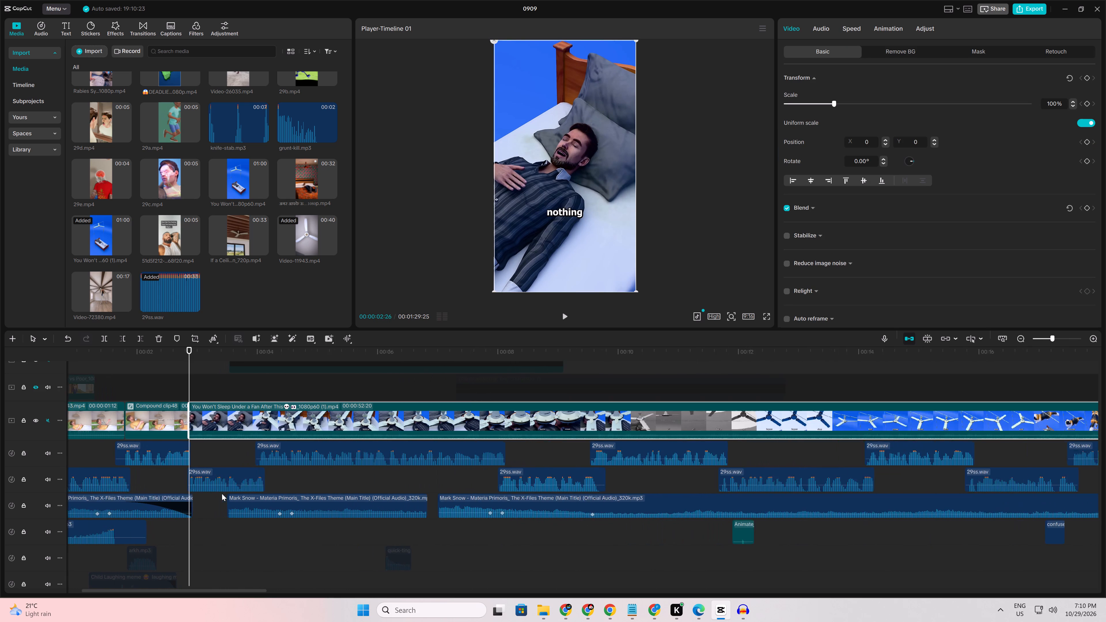
ctrl+scroll(222, 494, up, 3)
click(149, 478)
key(space)
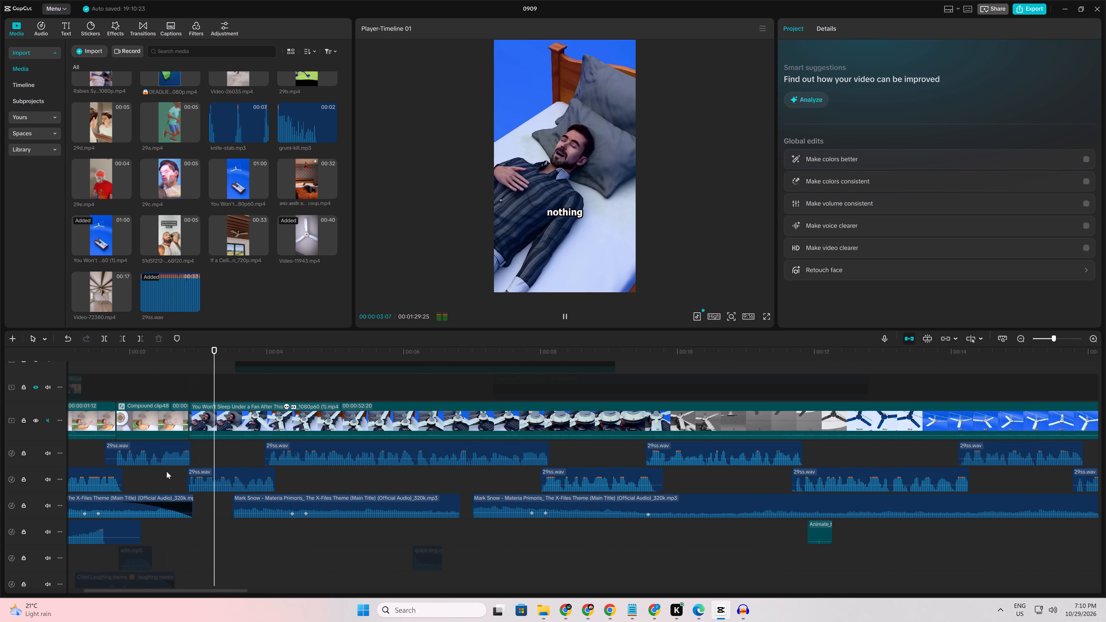
key(space)
Trim the start of the "You Won't Sleep Under a Fan After This" clip further to a duration of 00:00:52:02 and replay from the first frame.
click(203, 416)
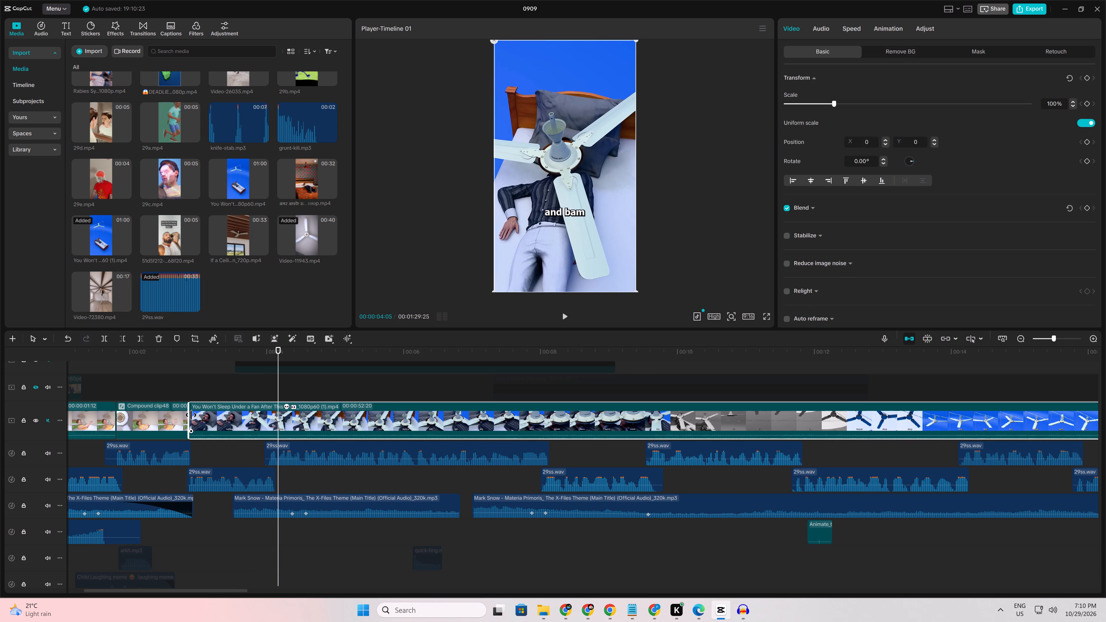
drag(191, 415, 232, 422)
click(171, 479)
key(space)
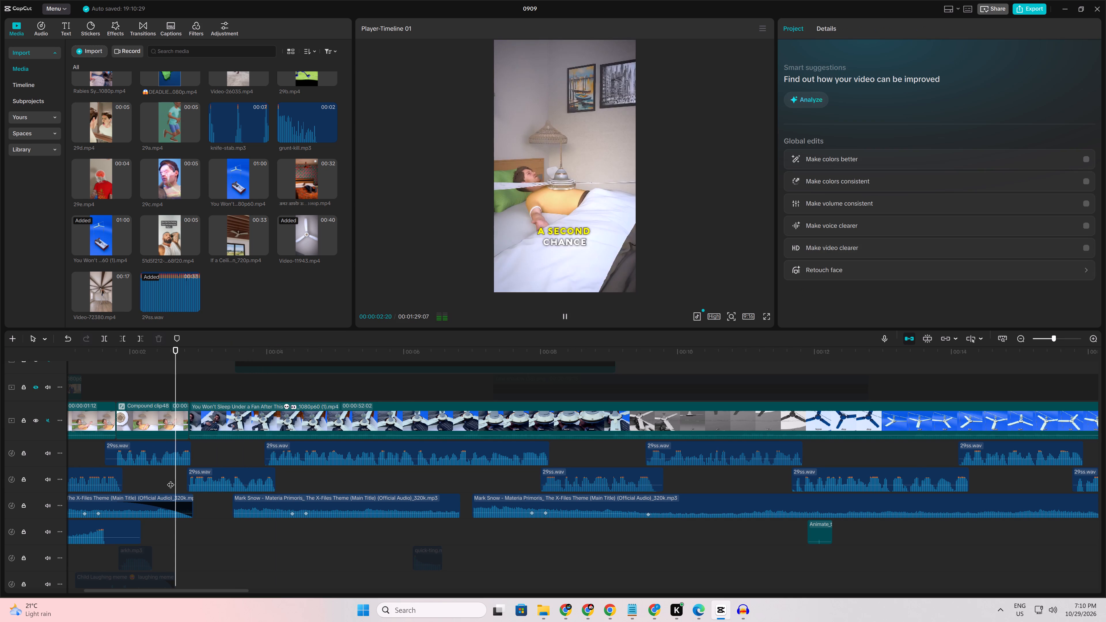
key(space)
click(171, 479)
drag(171, 479, 0, 471)
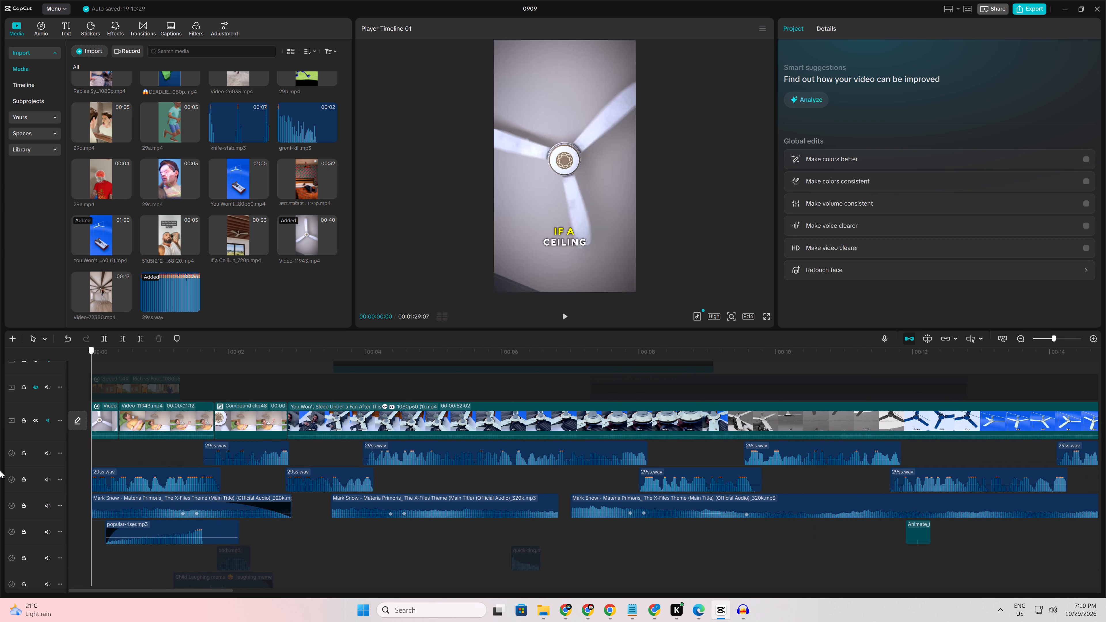
key(space)
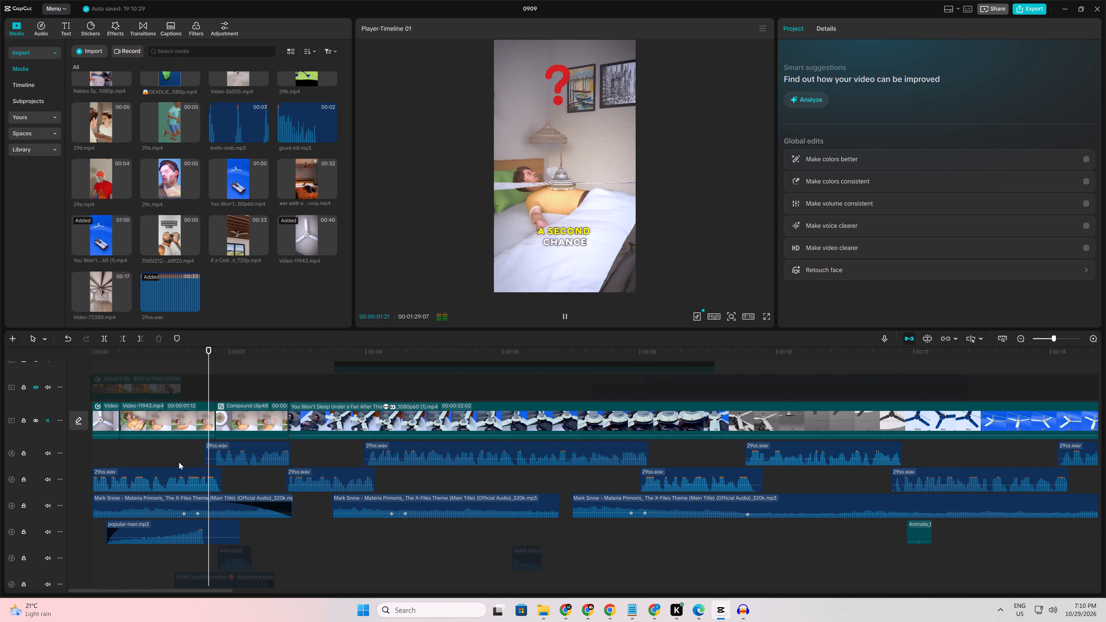
key(space)
click(196, 449)
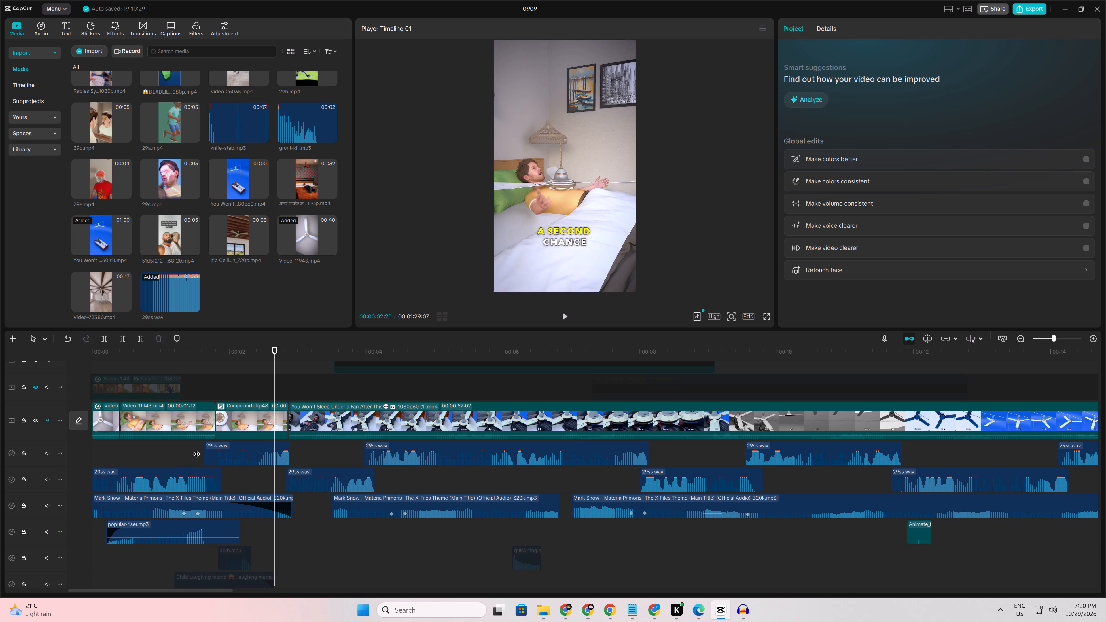
key(space)
key(space)
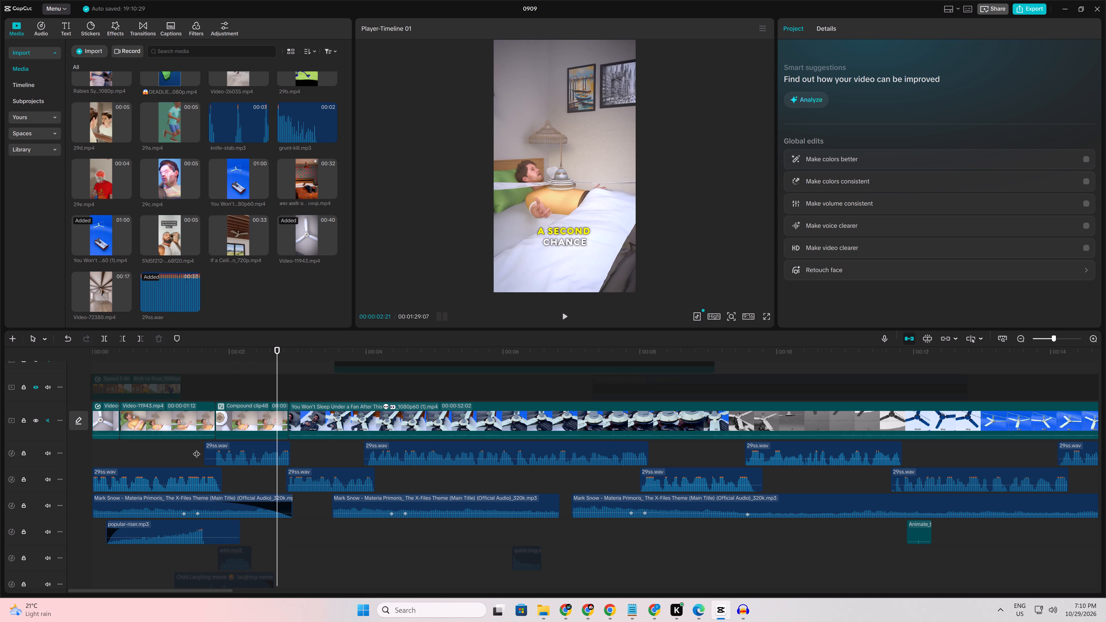
key(space)
key(space)
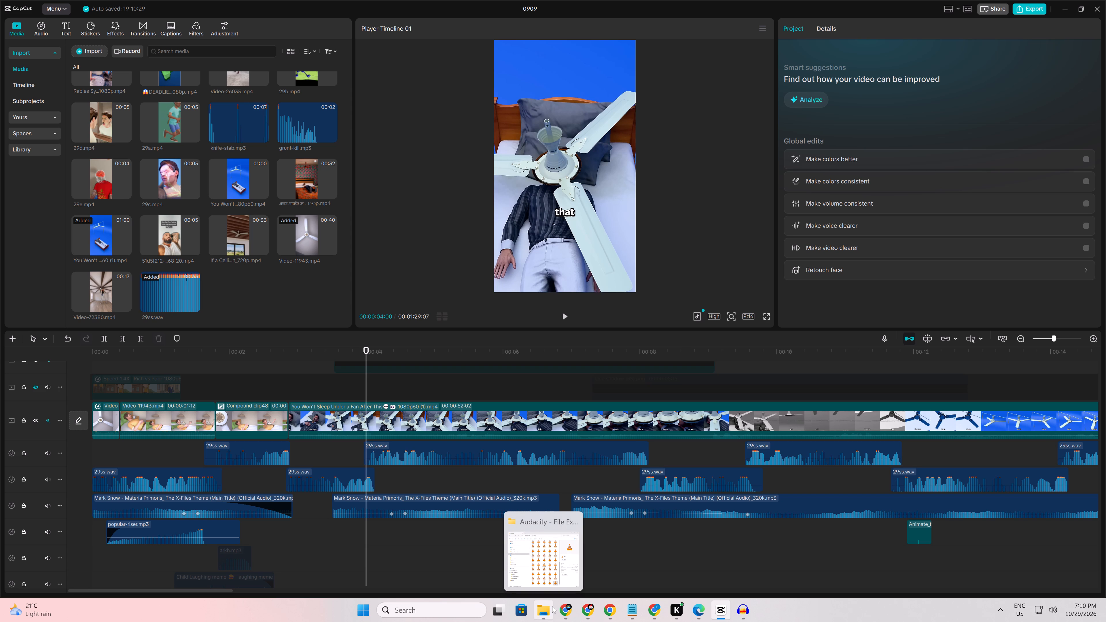
Preview earlier clips in the imported media and insert the "Remove side stitch" video on the main track right after Compound clip48.
scroll(158, 297, up, 1)
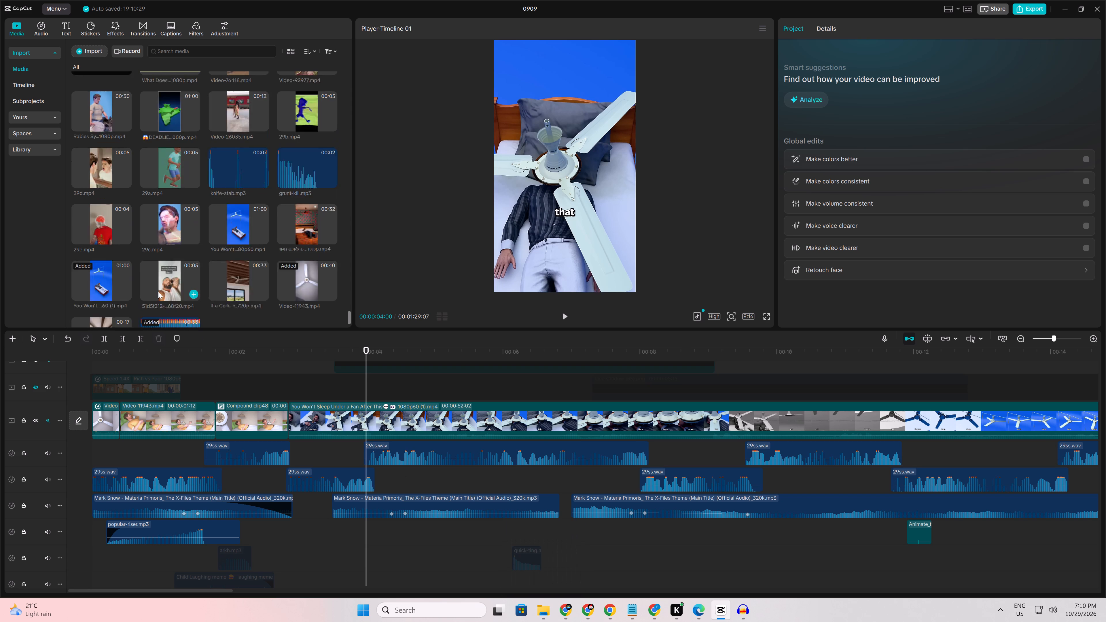
scroll(158, 292, up, 1)
click(106, 167)
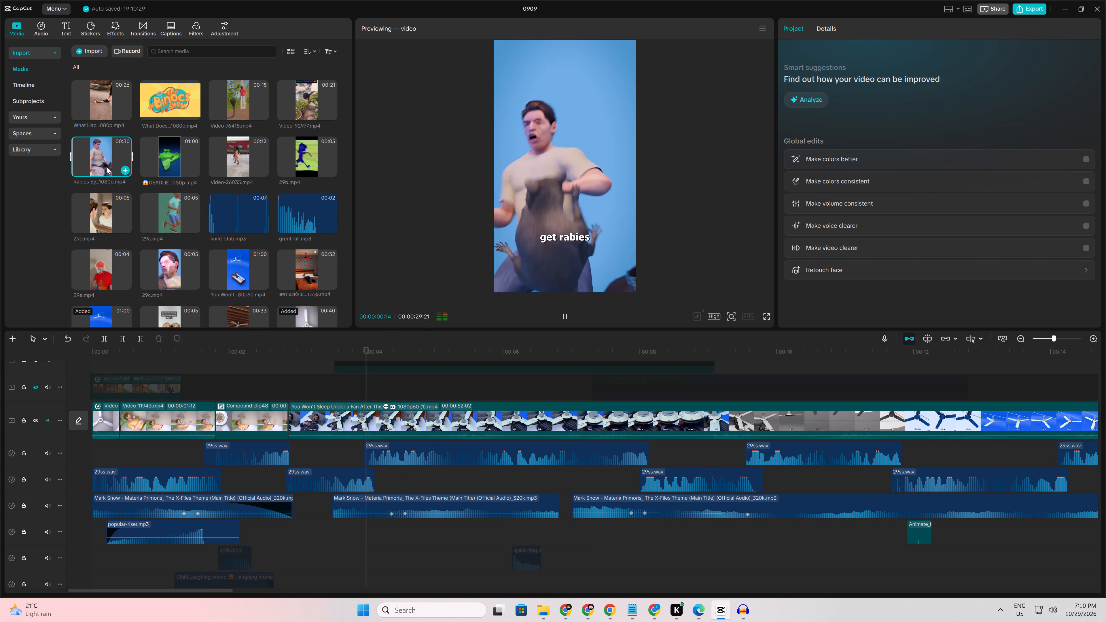
scroll(181, 191, up, 3)
click(86, 113)
scroll(208, 334, up, 2)
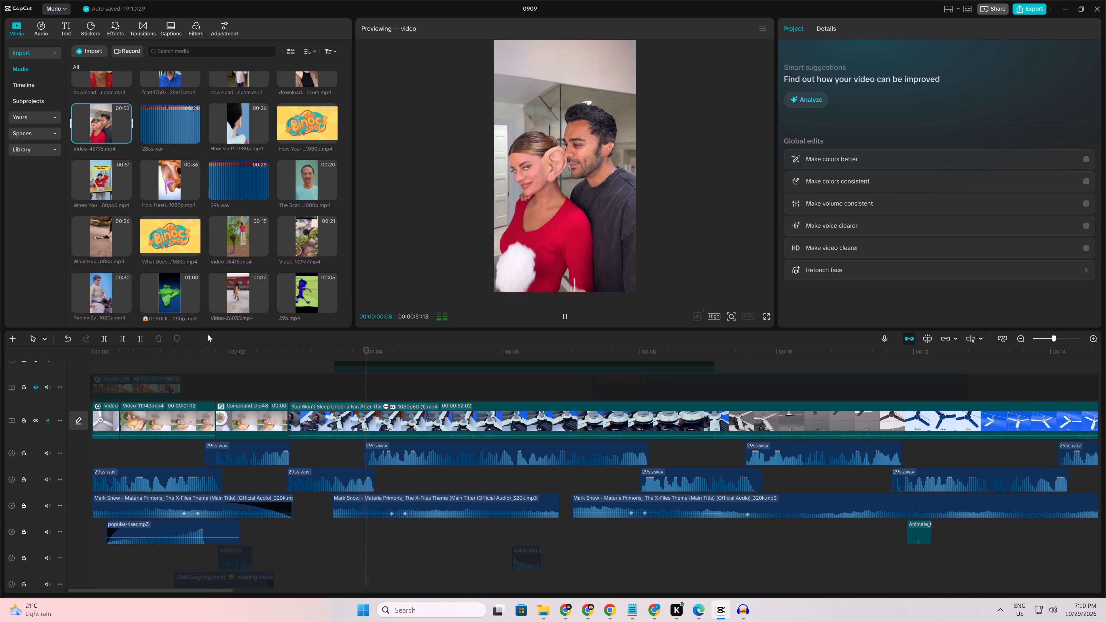
scroll(255, 291, up, 4)
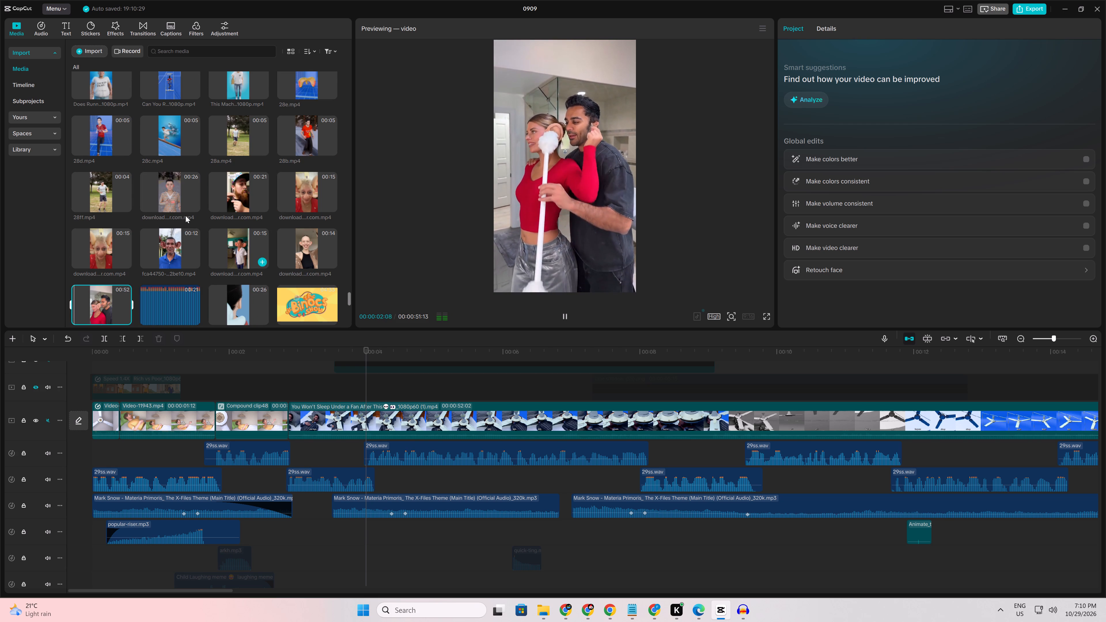
click(178, 211)
click(90, 197)
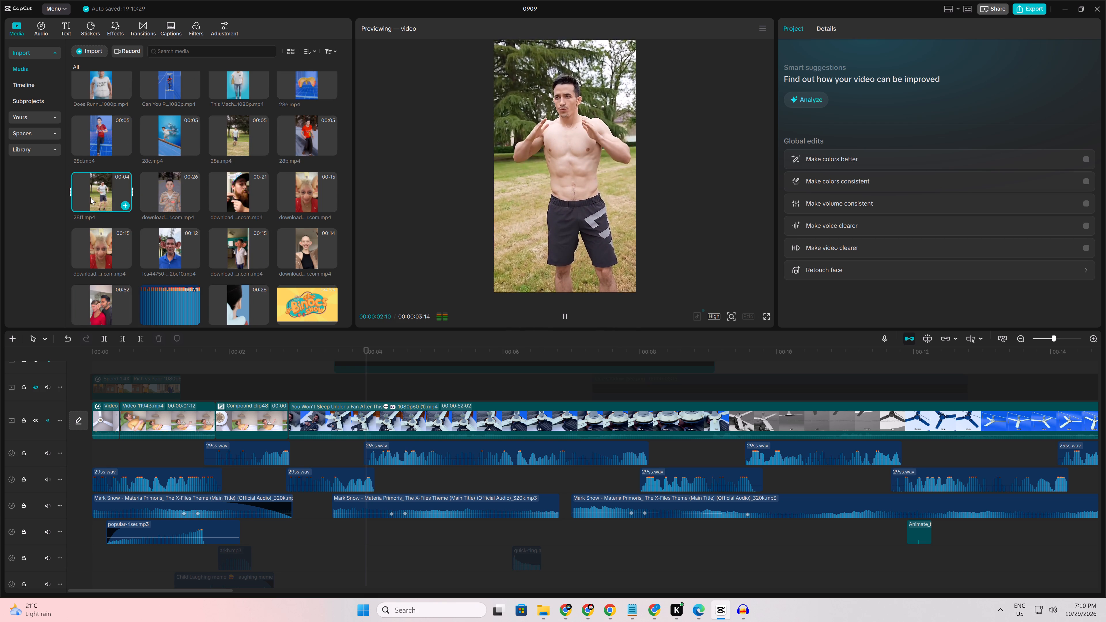
scroll(165, 213, up, 3)
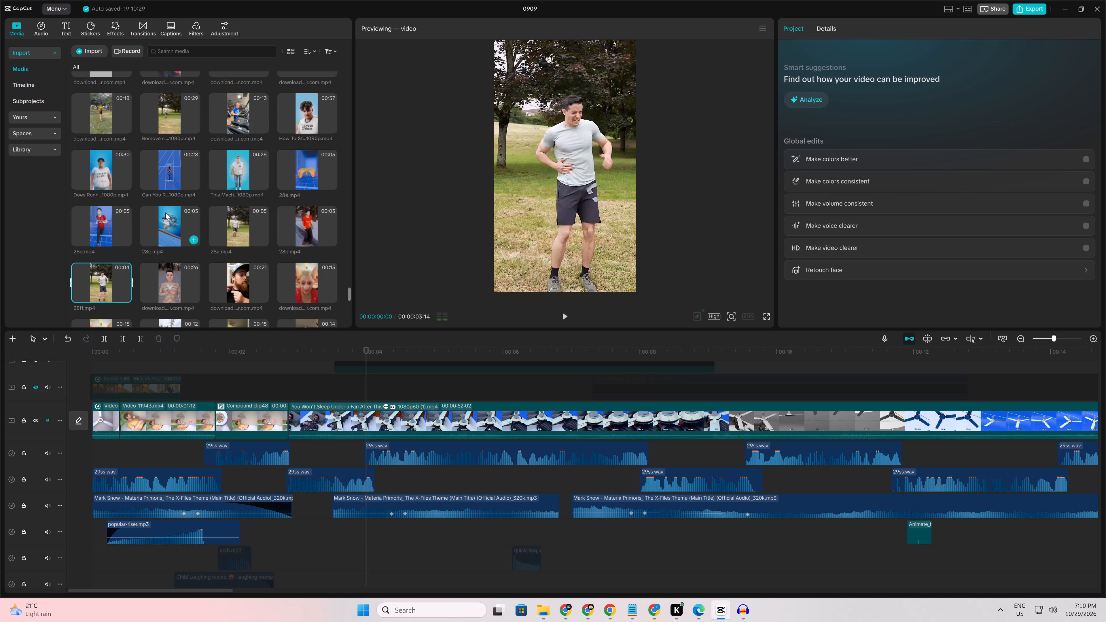
click(81, 146)
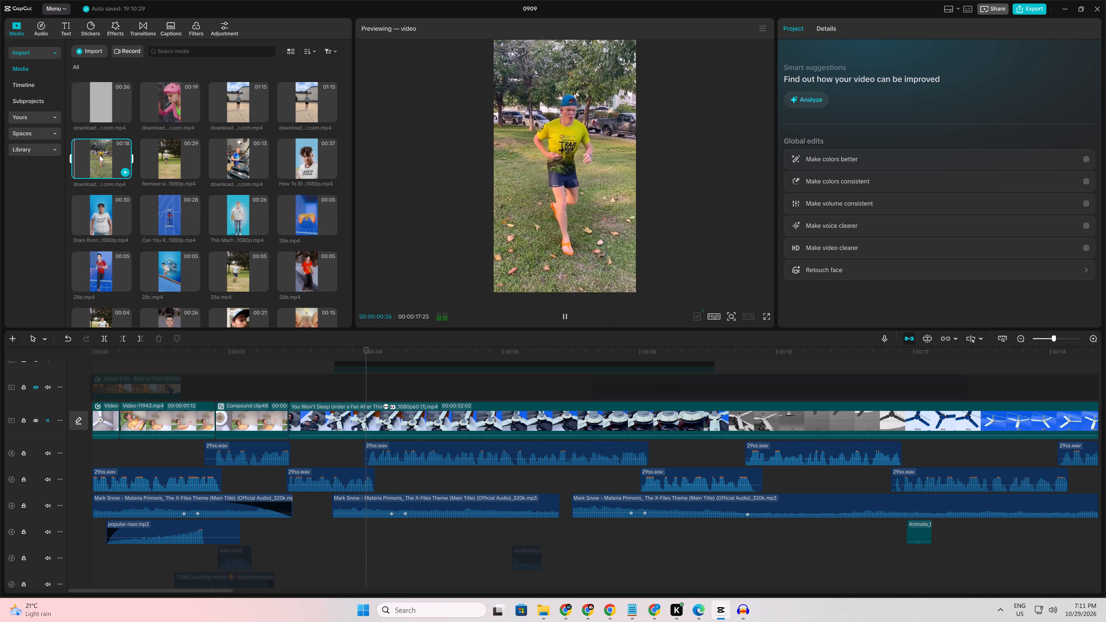
click(159, 172)
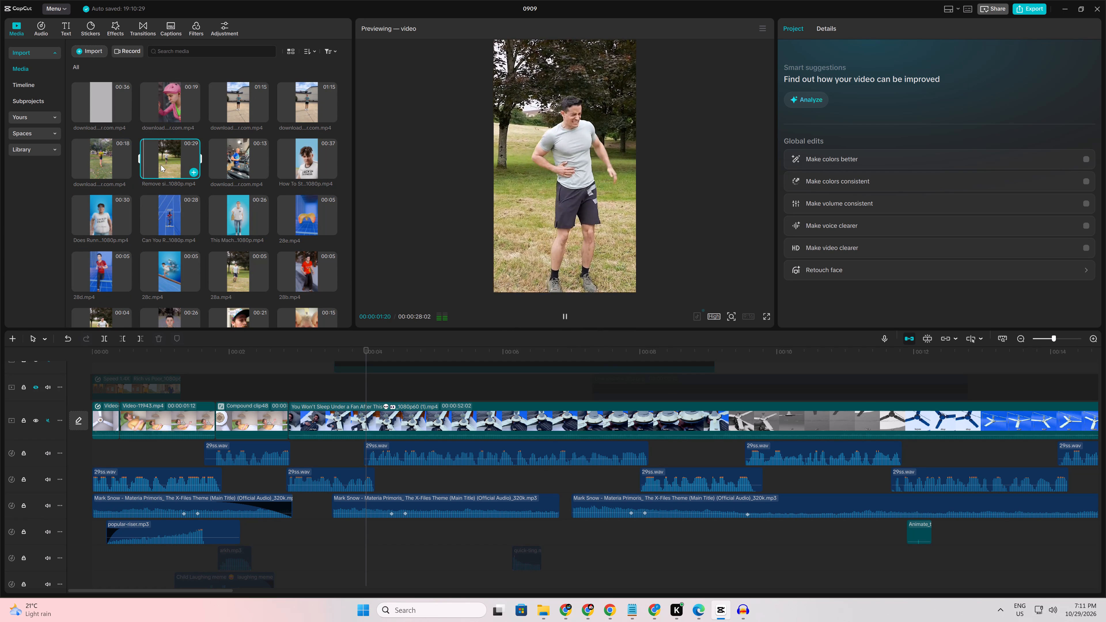
drag(161, 165, 322, 380)
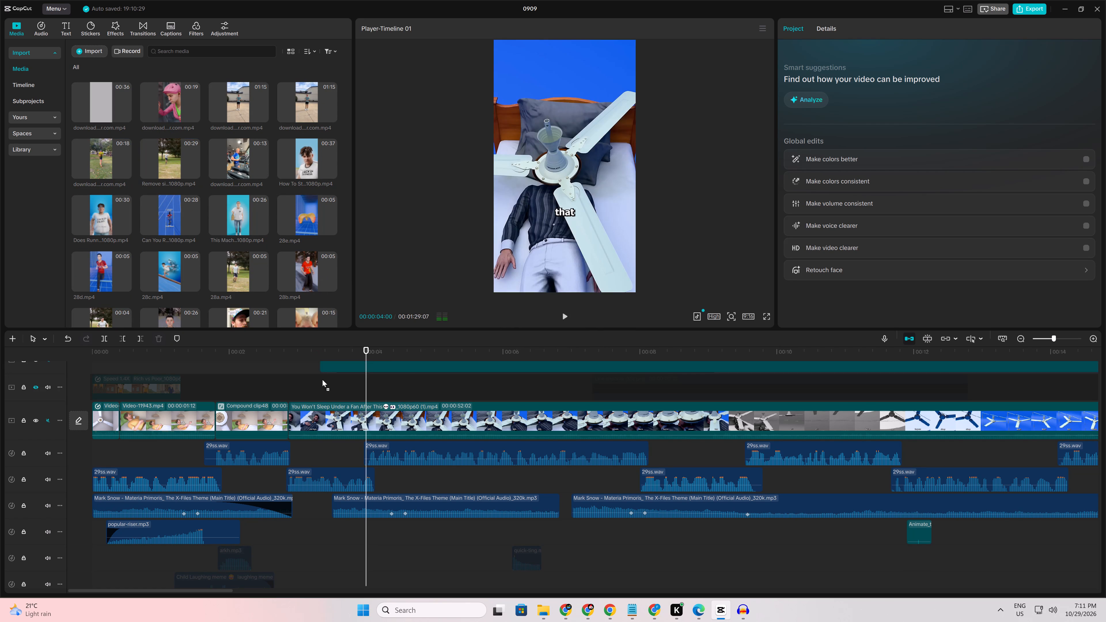
drag(322, 380, 296, 426)
Cut off the start of the "Remove side stitch" clip up to the shirtless shot at 00:00:05:04.
click(315, 452)
drag(315, 452, 359, 459)
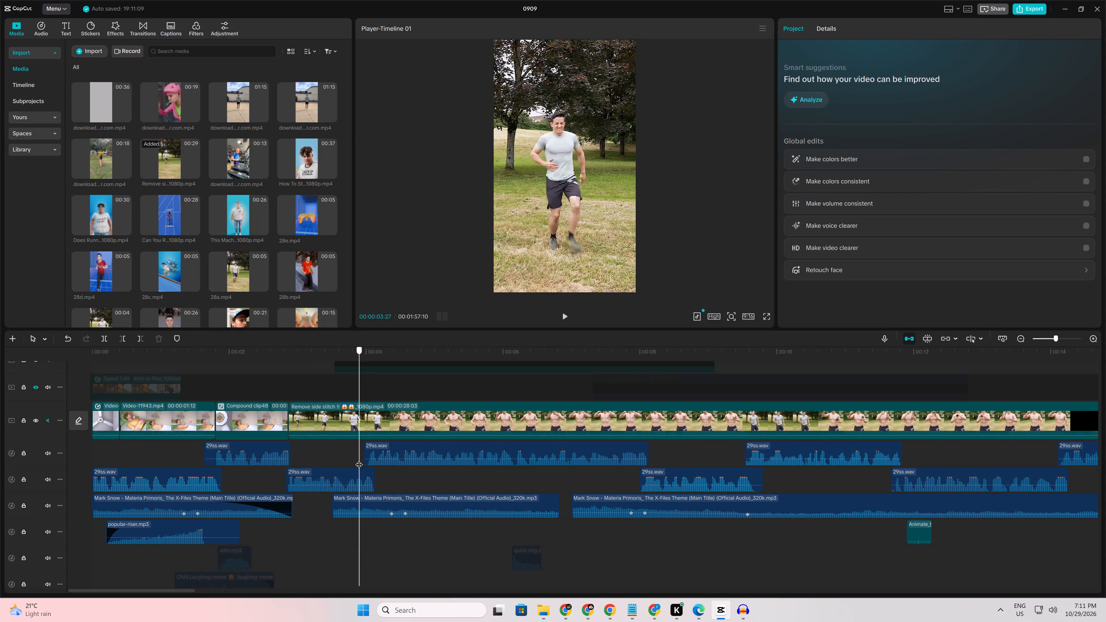
drag(359, 459, 417, 452)
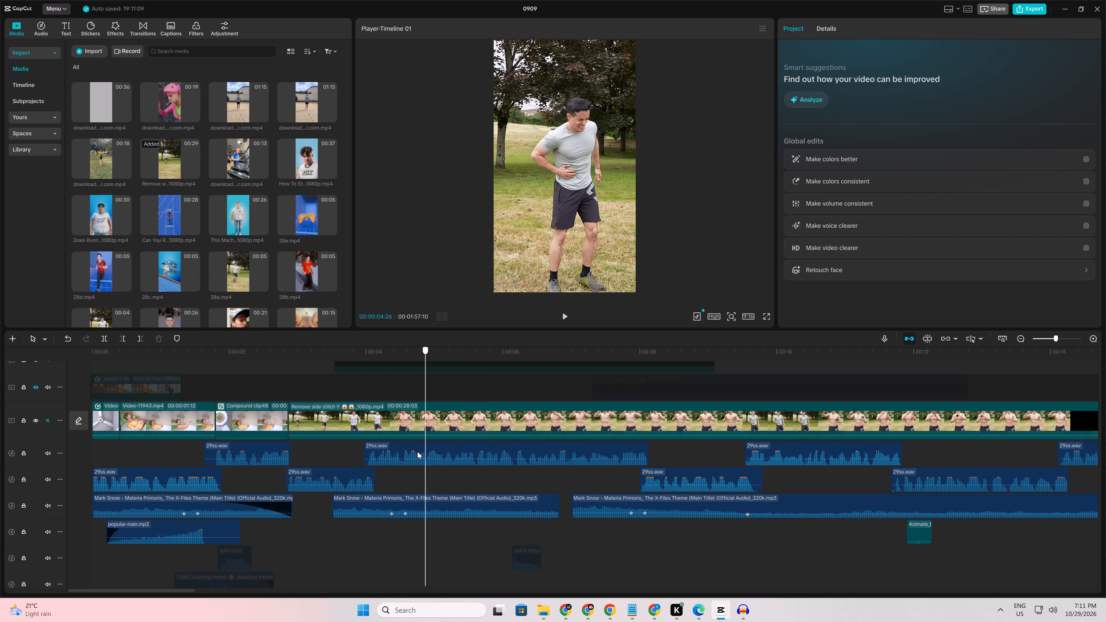
drag(417, 452, 442, 450)
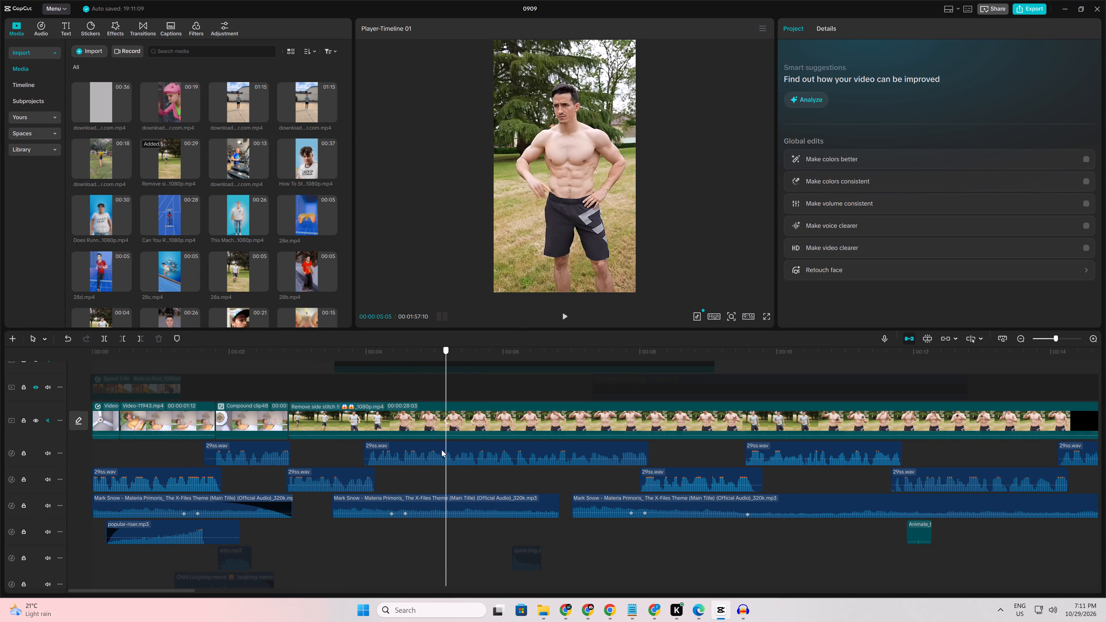
drag(442, 450, 443, 450)
click(446, 425)
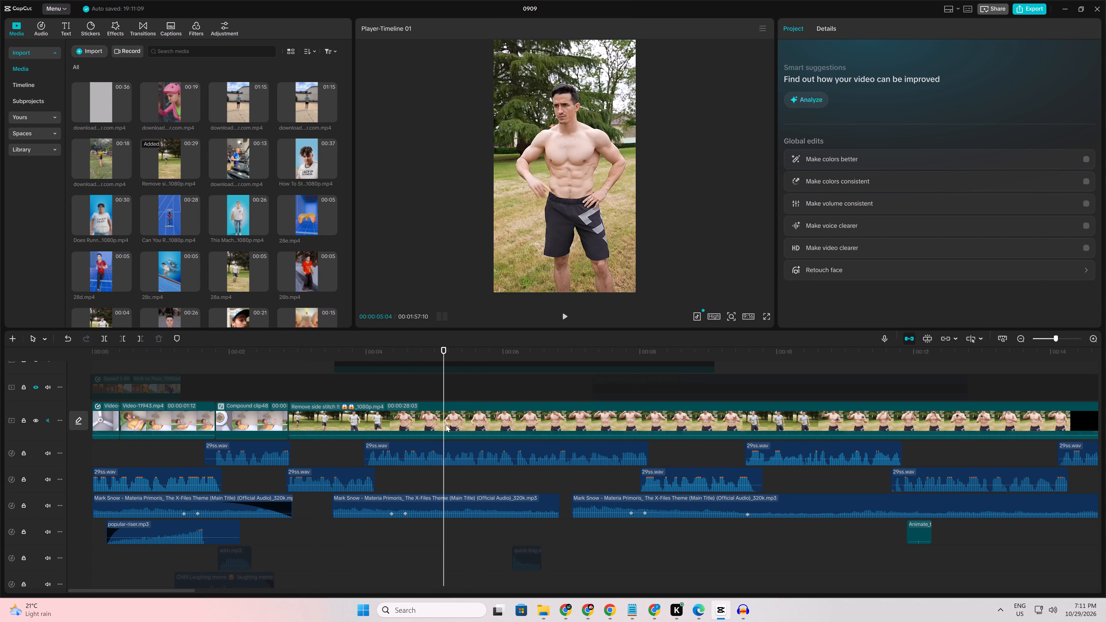
key(q)
Play the transition from Compound clip48 into the "Remove side stitch" clip repeatedly to check it against the narration.
ctrl+scroll(296, 471, up, 4)
click(271, 480)
key(space)
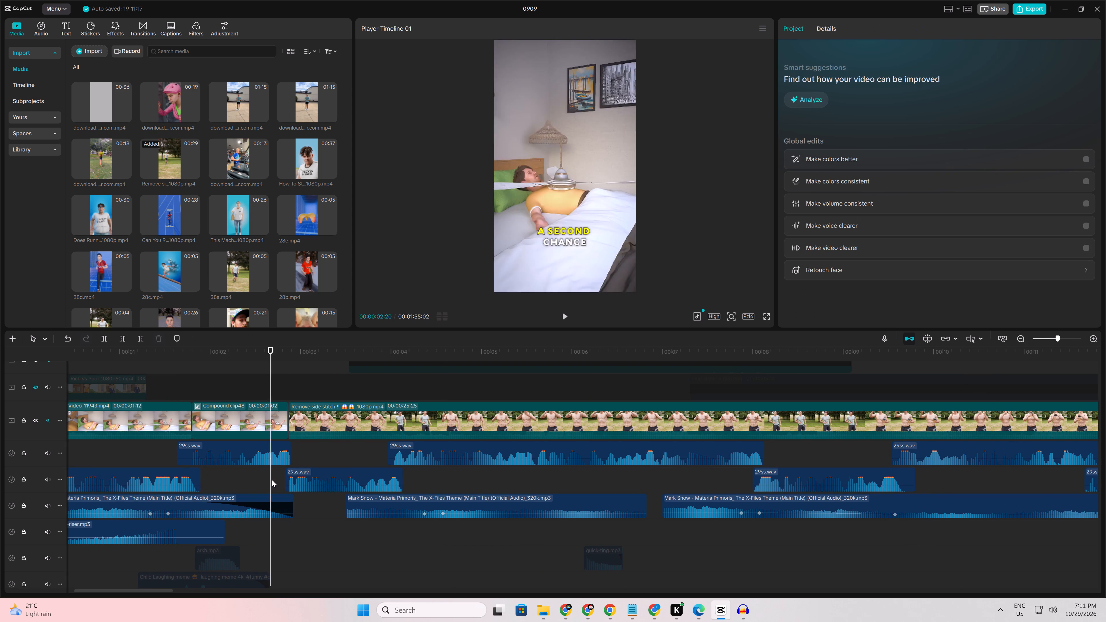
key(space)
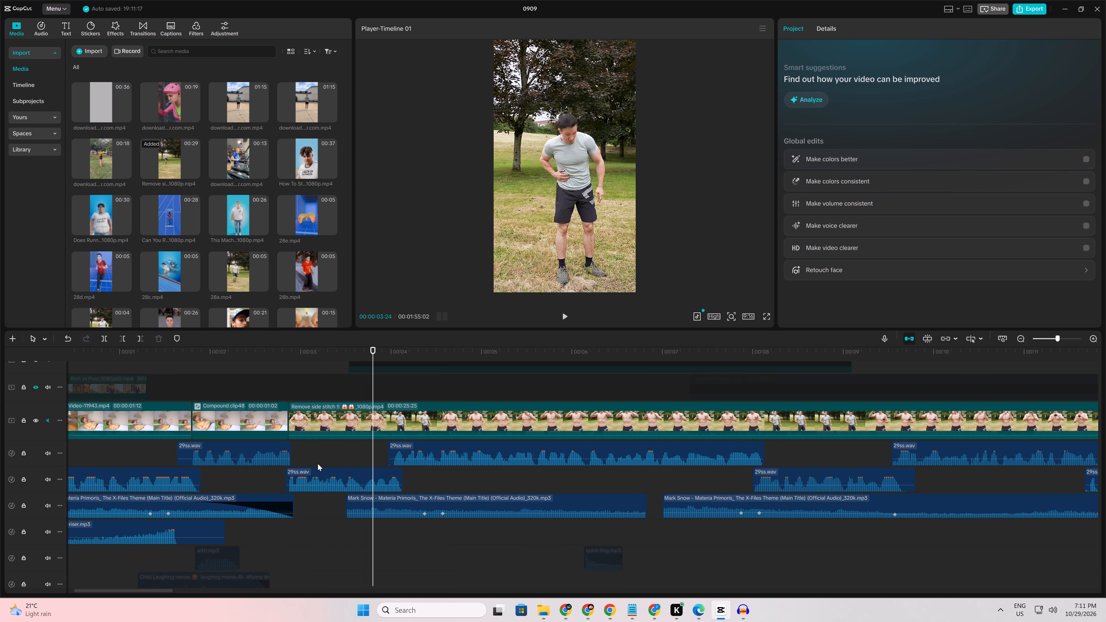
key(space)
click(272, 483)
key(space)
key(space)
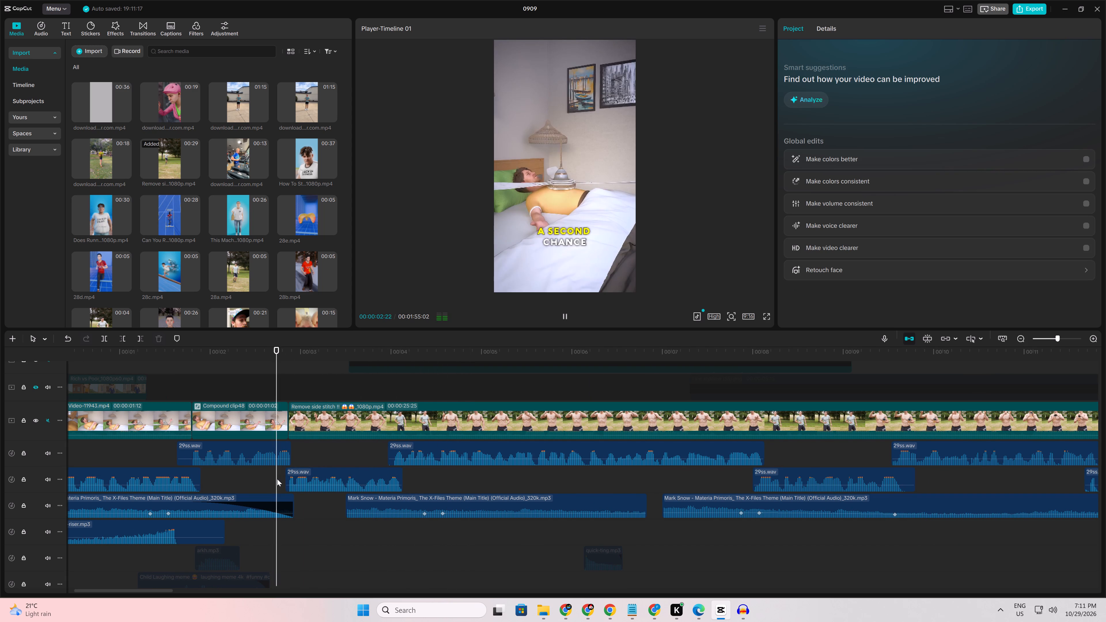
key(space)
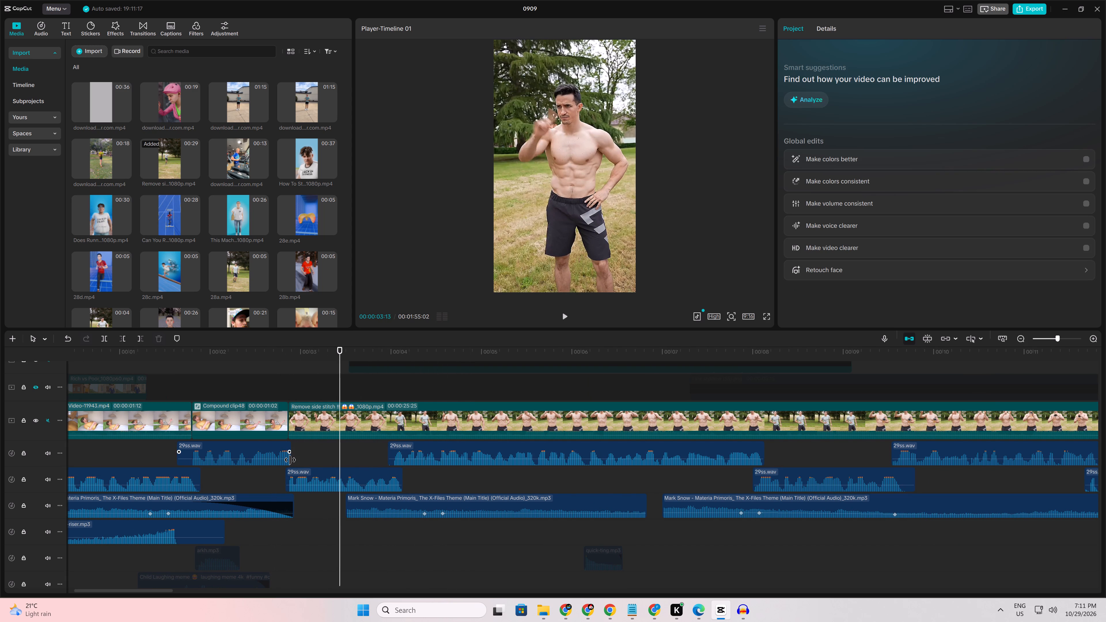
key(space)
key(space)
Cut off the end of the "Remove side stitch" clip at 00:00:03:19, just before the shot changes.
click(318, 446)
drag(318, 446, 371, 457)
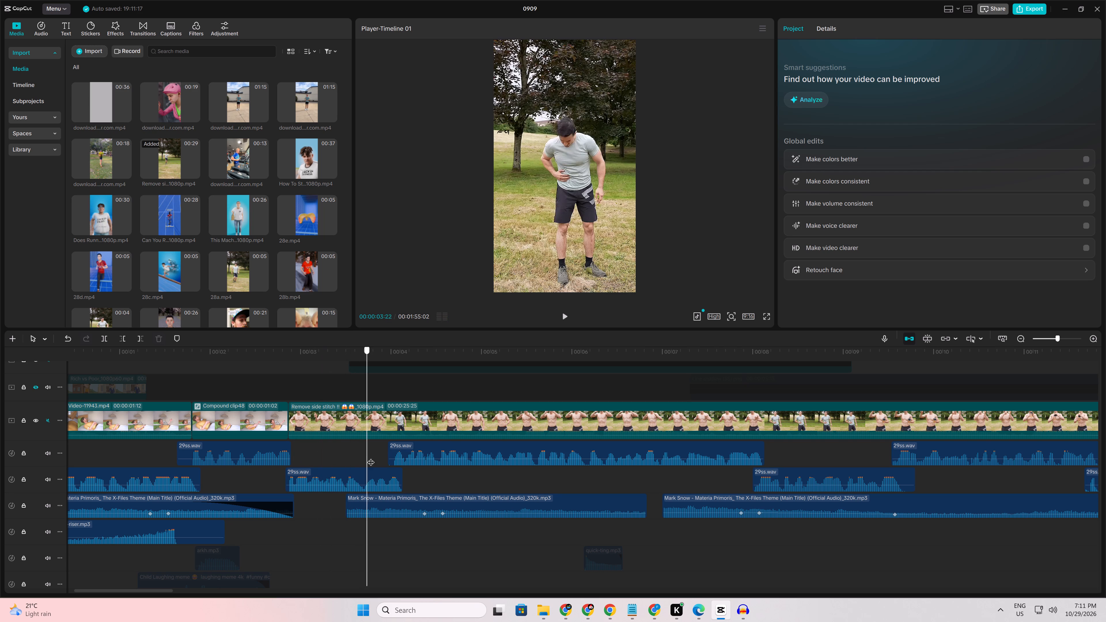
drag(371, 457, 358, 460)
click(364, 424)
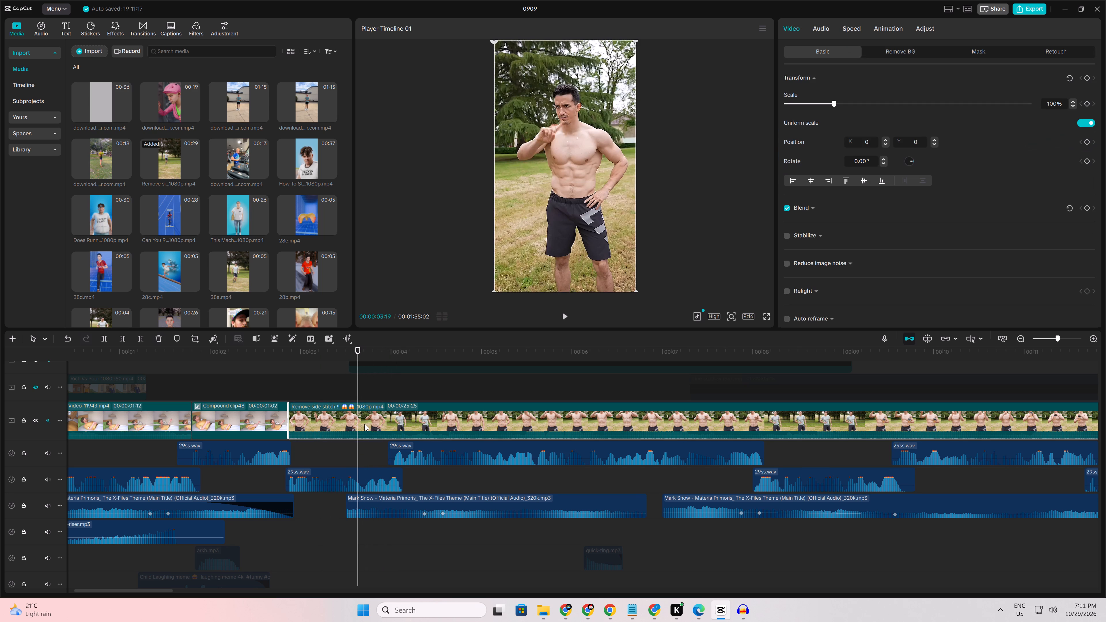
key(w)
Slow the trimmed "Remove side stitch" clip down to 0.7x speed.
click(343, 432)
click(846, 38)
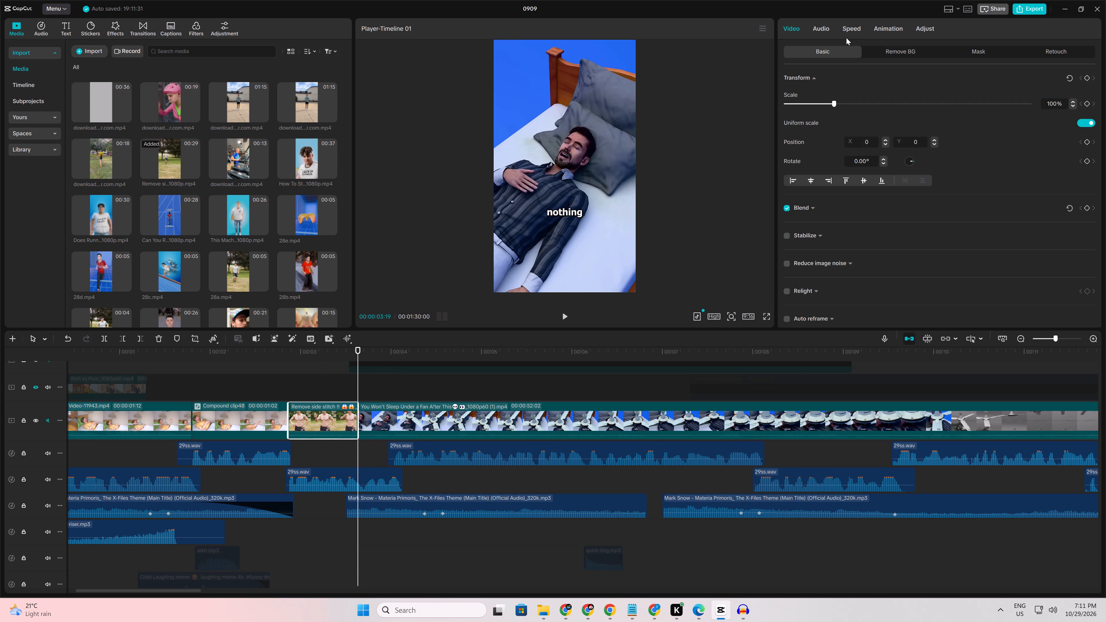
click(829, 95)
click(261, 471)
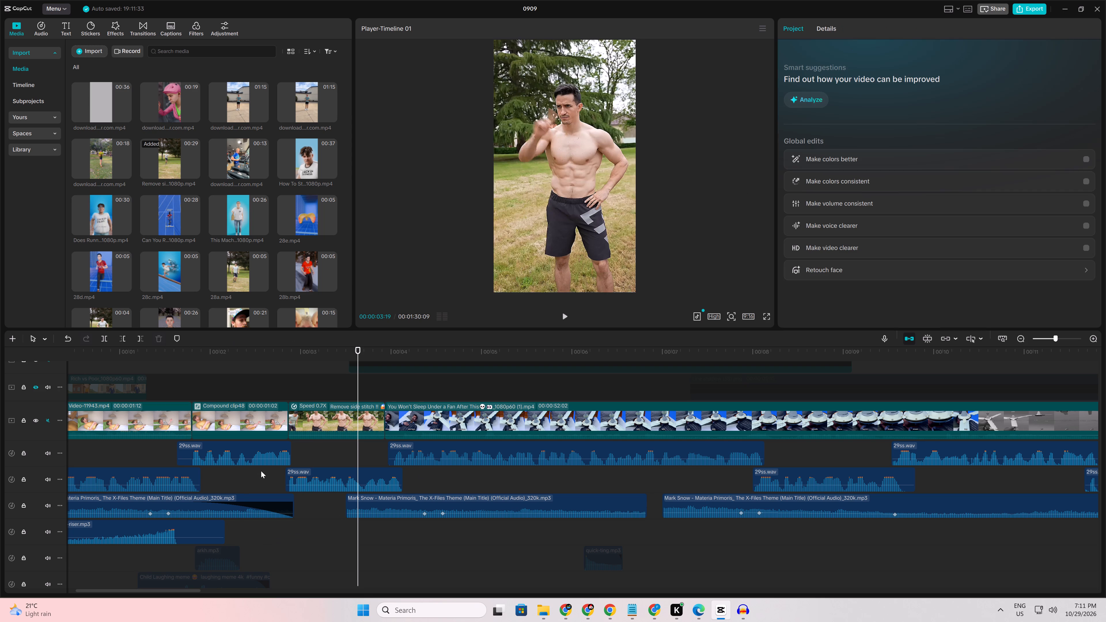
Play the end of the slowed "Remove side stitch" clip into the fan clip to check it against the narration.
key(space)
key(space)
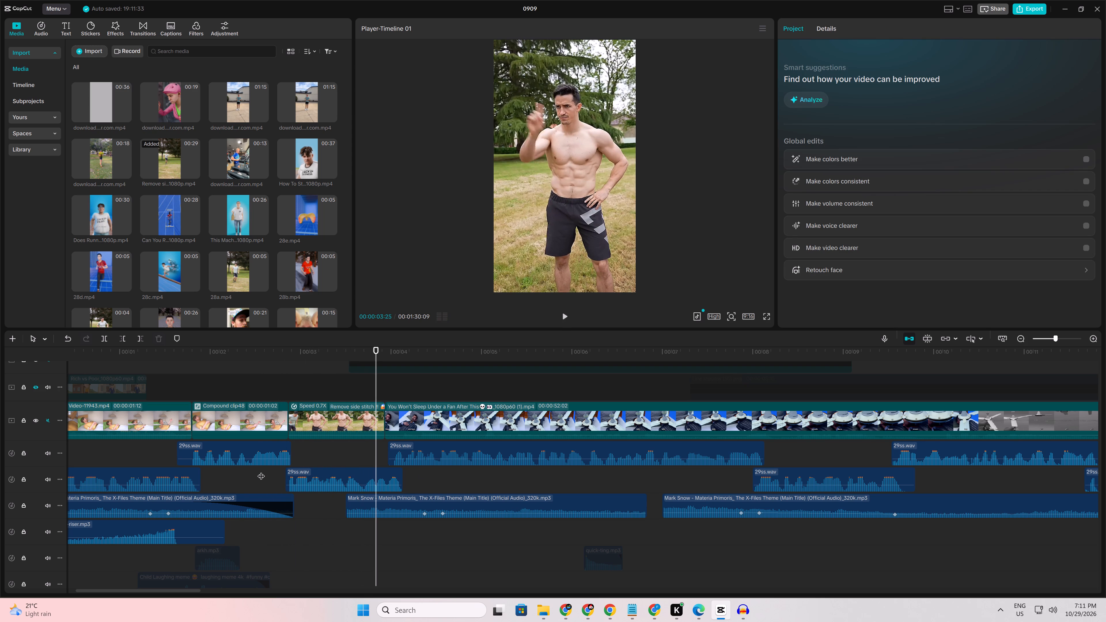
key(space)
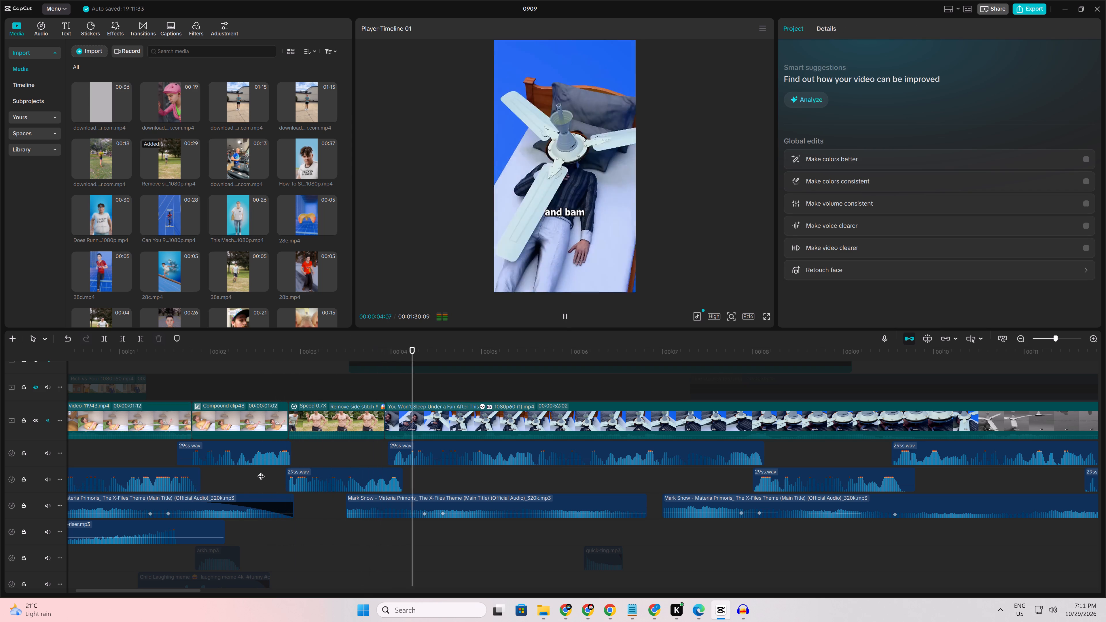
click(356, 452)
key(space)
key(space)
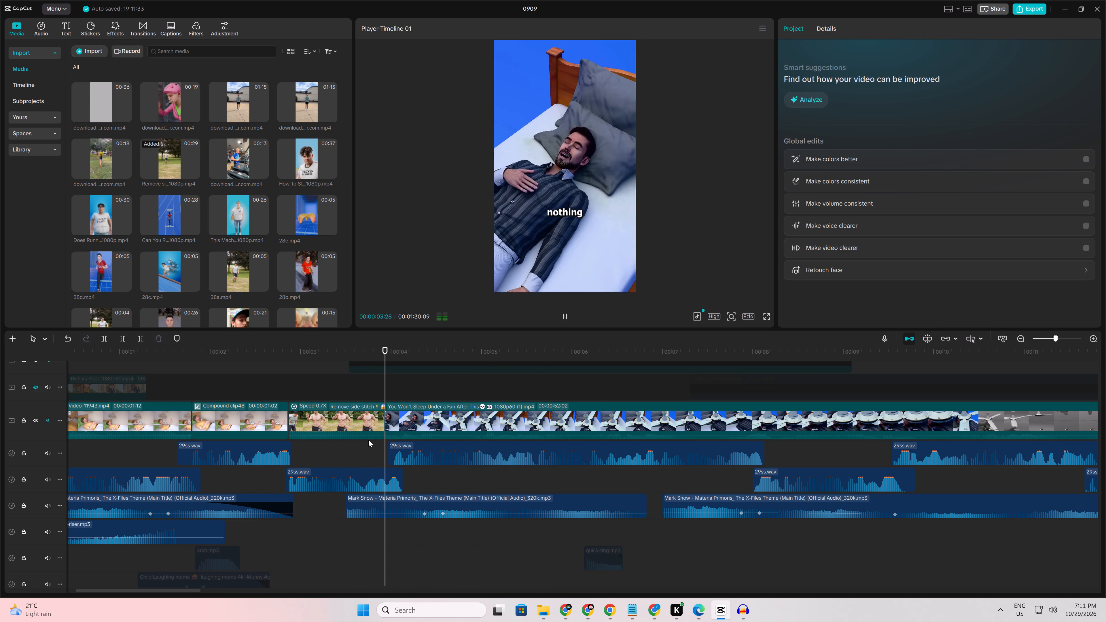
click(370, 435)
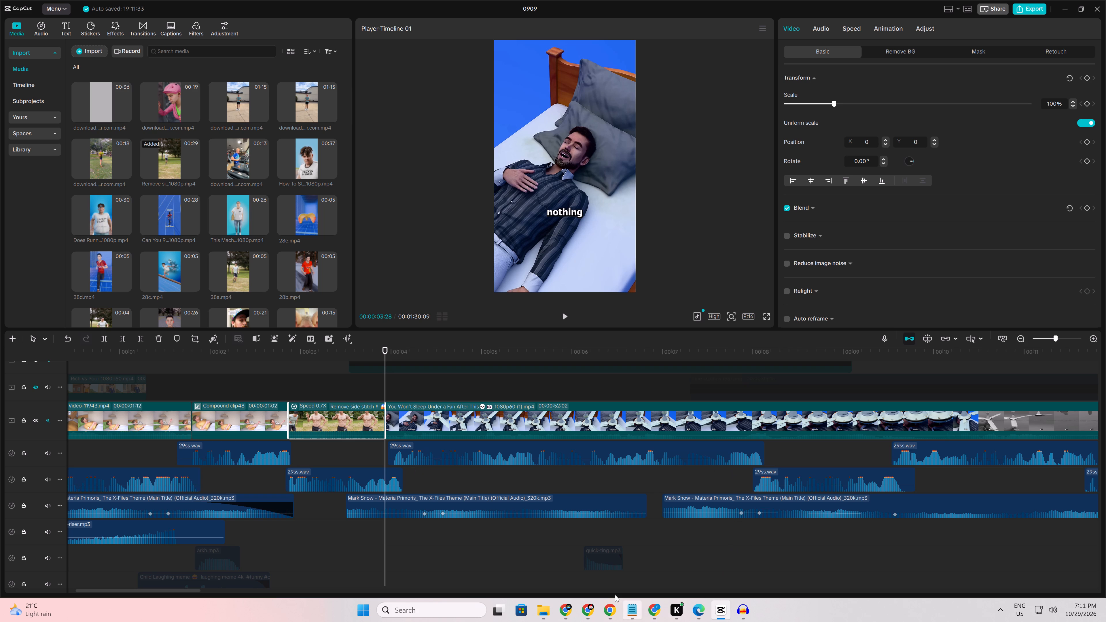
Preview earlier videos in the imported media, from the side-stitch downloads back to the Vaseline clips, looking for reusable footage.
click(233, 214)
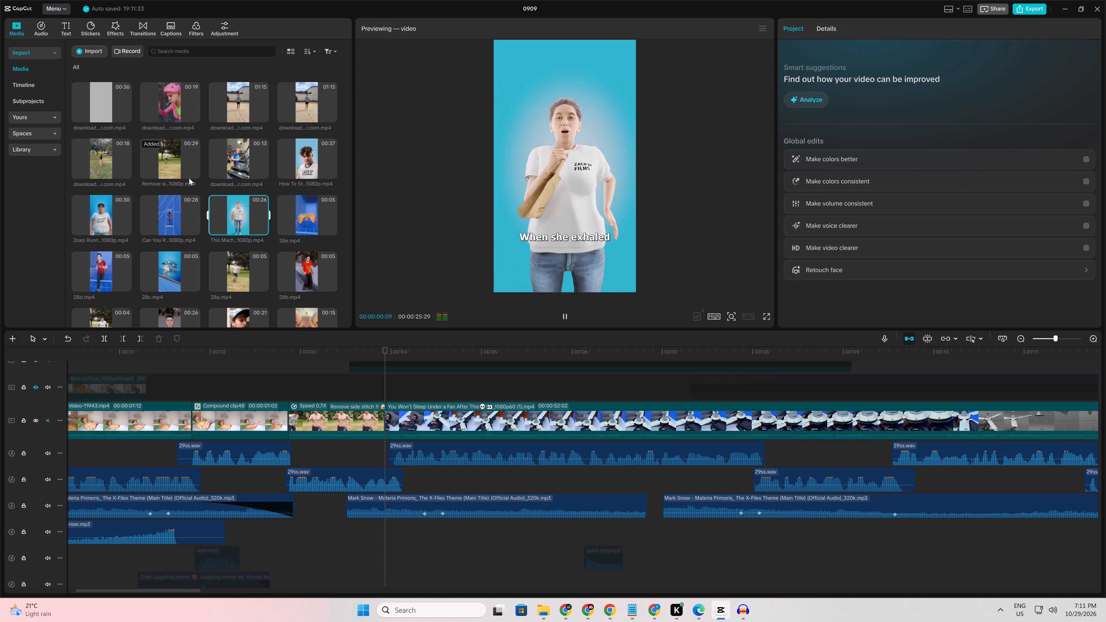
click(164, 174)
scroll(164, 174, up, 2)
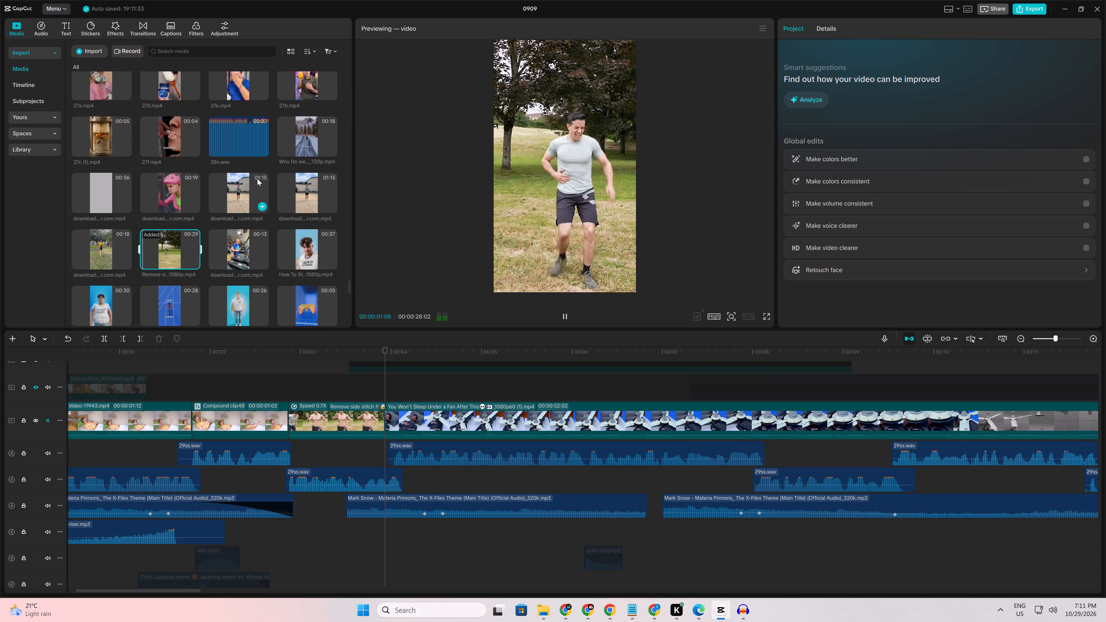
click(302, 188)
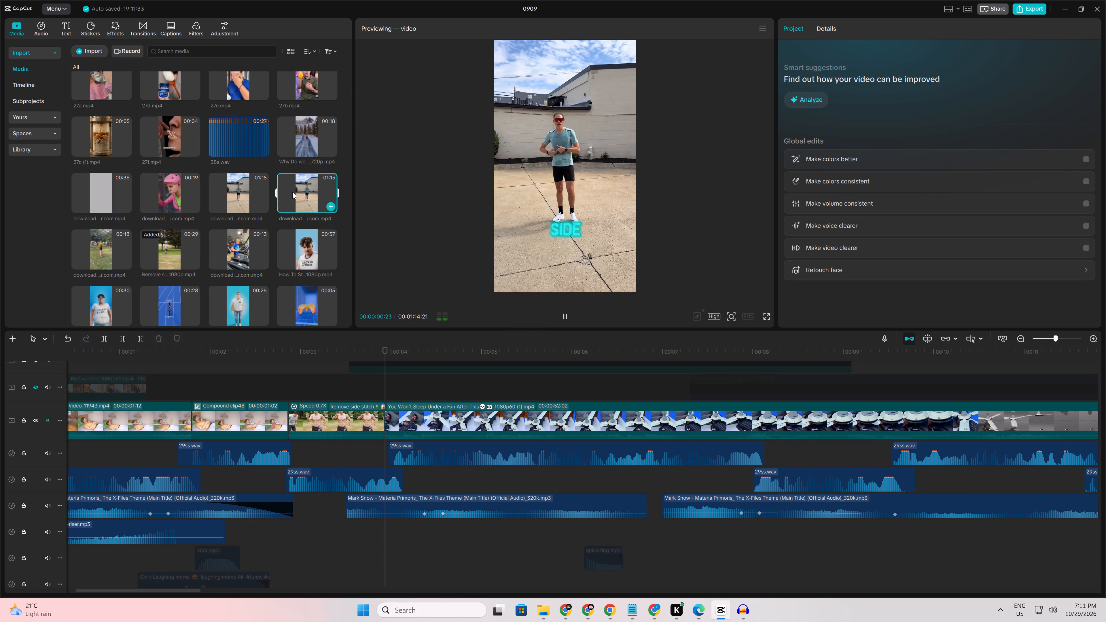
click(234, 186)
click(111, 191)
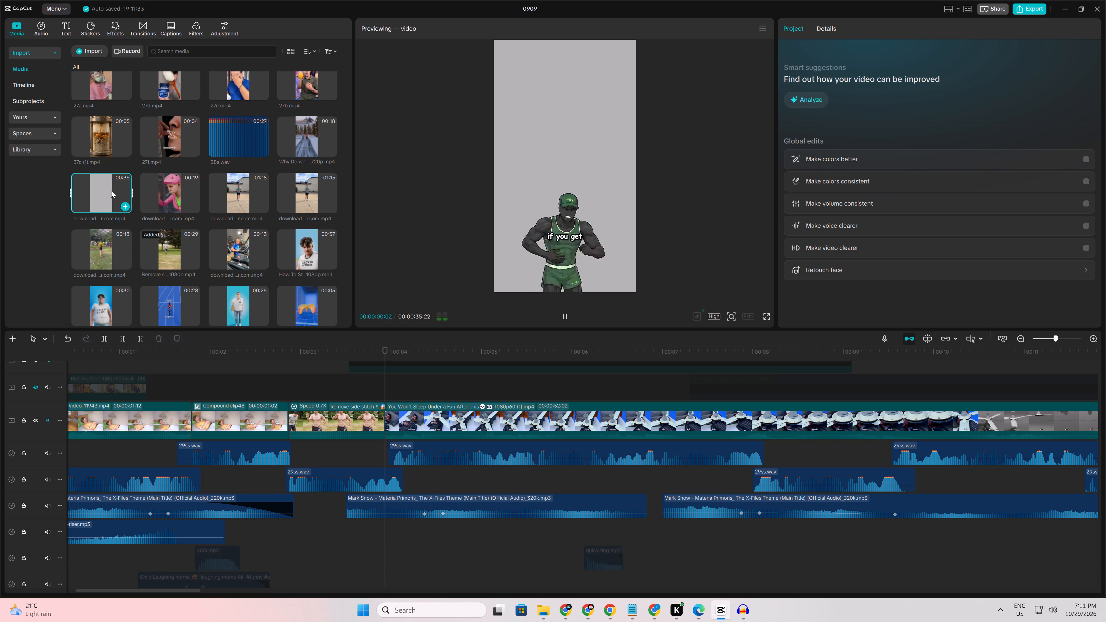
click(155, 198)
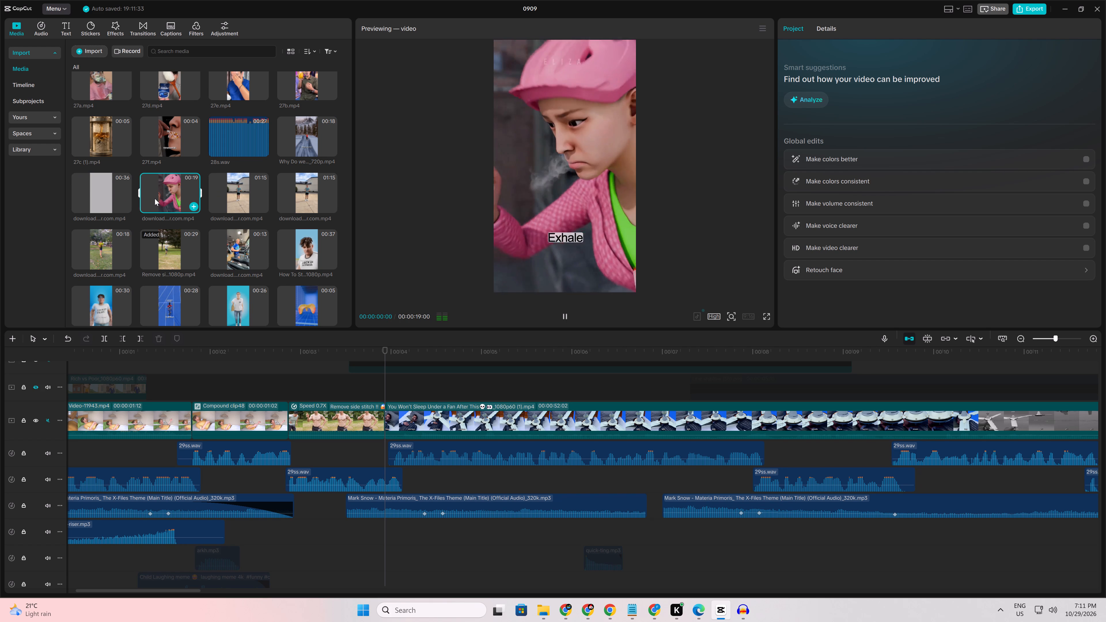
click(166, 141)
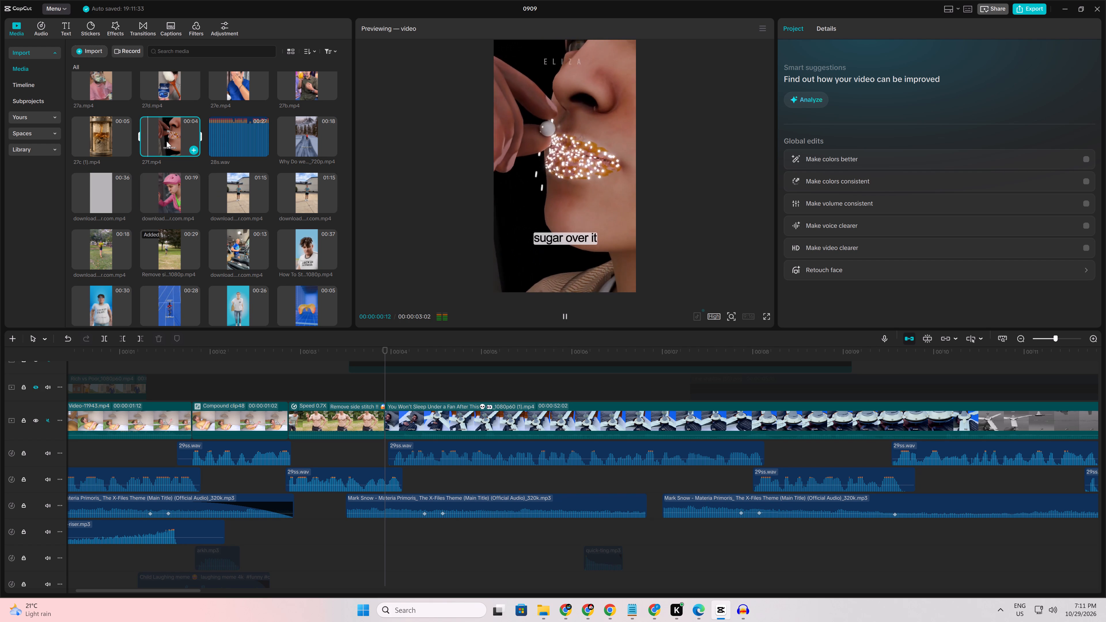
click(101, 134)
scroll(253, 285, up, 1)
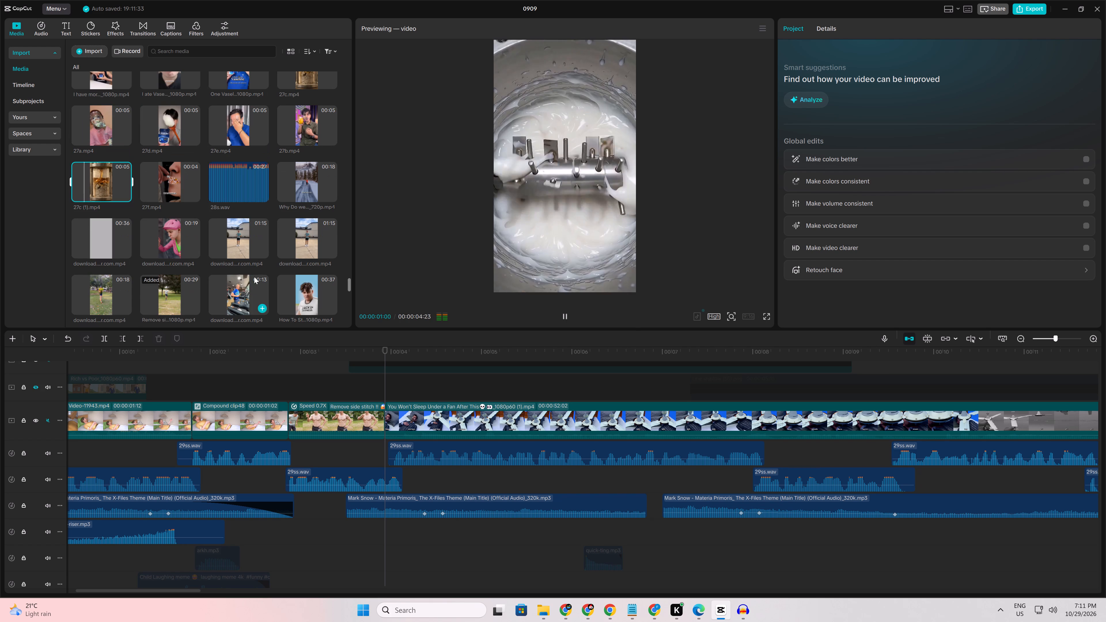
click(305, 122)
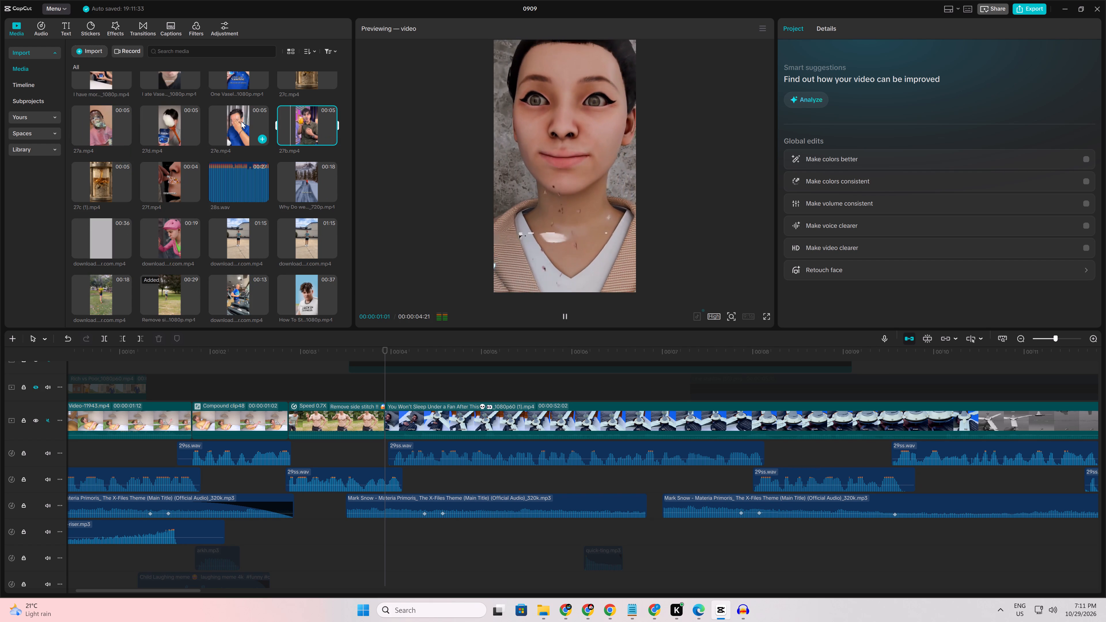
click(241, 121)
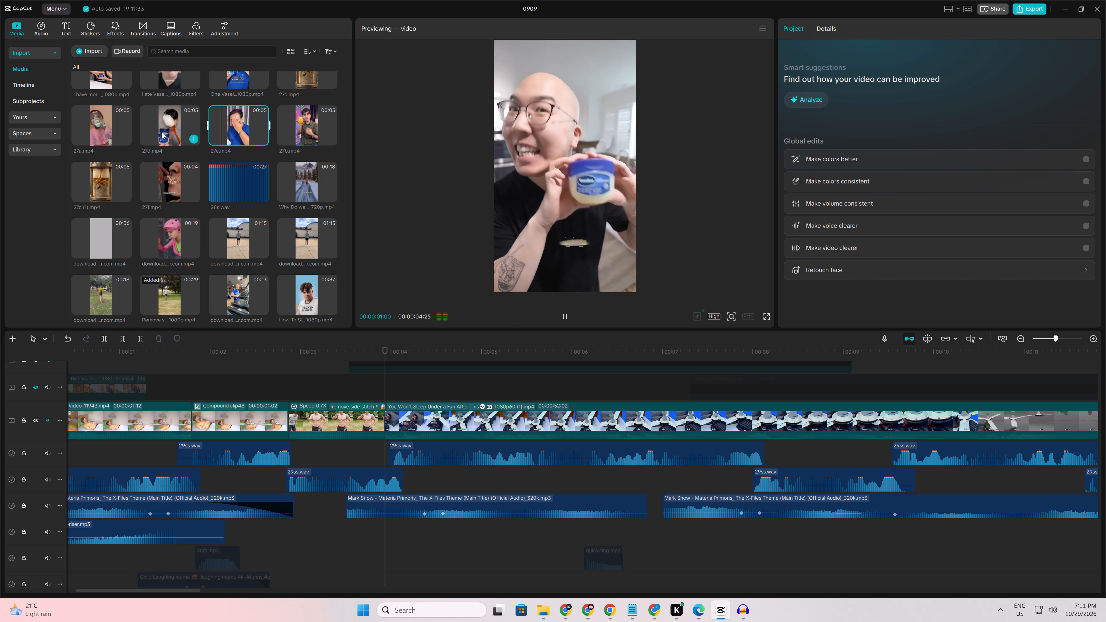
scroll(184, 157, up, 2)
scroll(203, 219, up, 1)
click(67, 136)
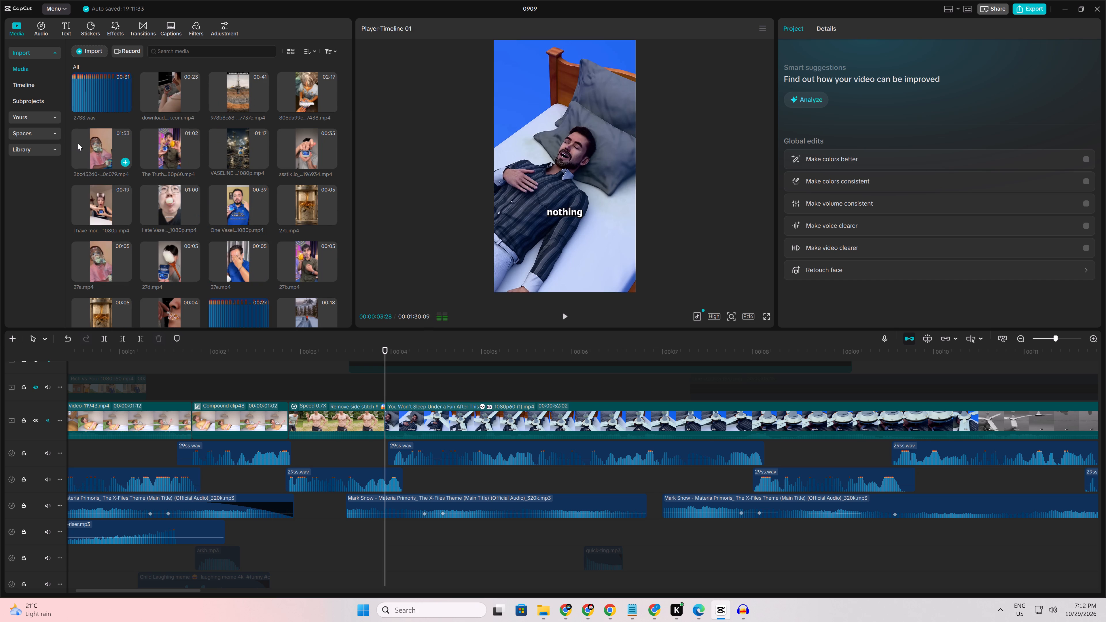
click(83, 146)
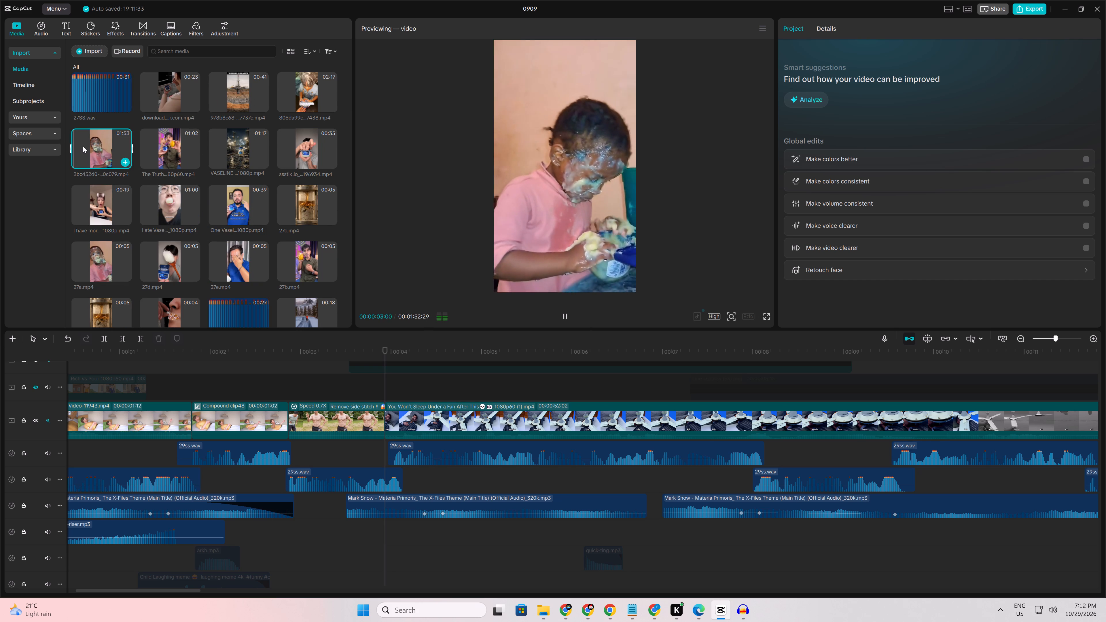
key(space)
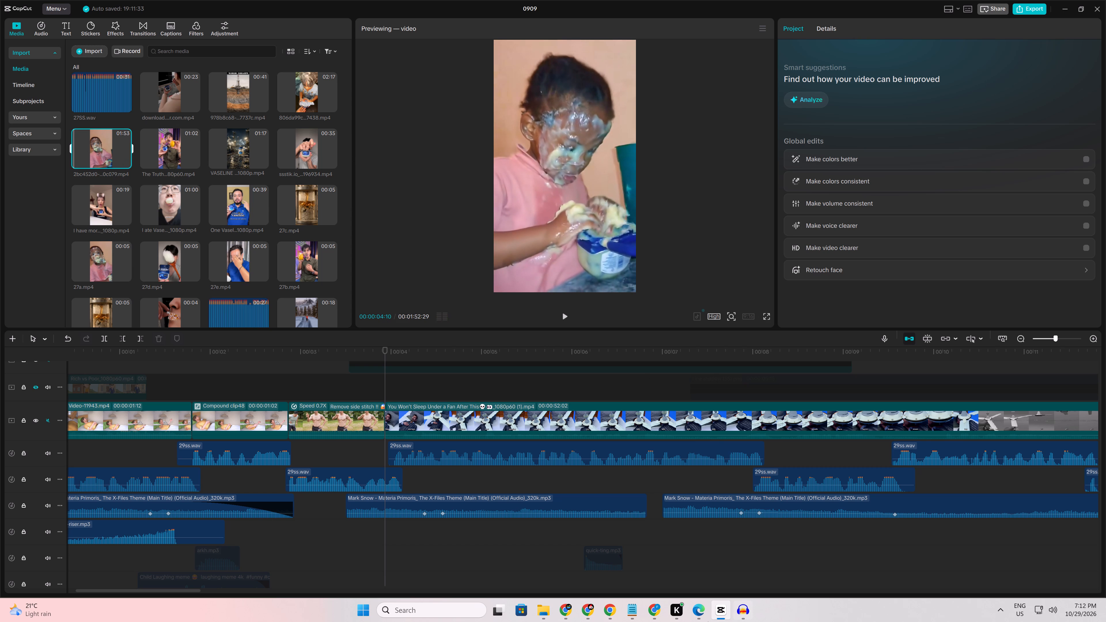
Switch to Chrome, close the file-ready dialog on the YouTube Video Downloader page, and return to CapCut.
click(589, 614)
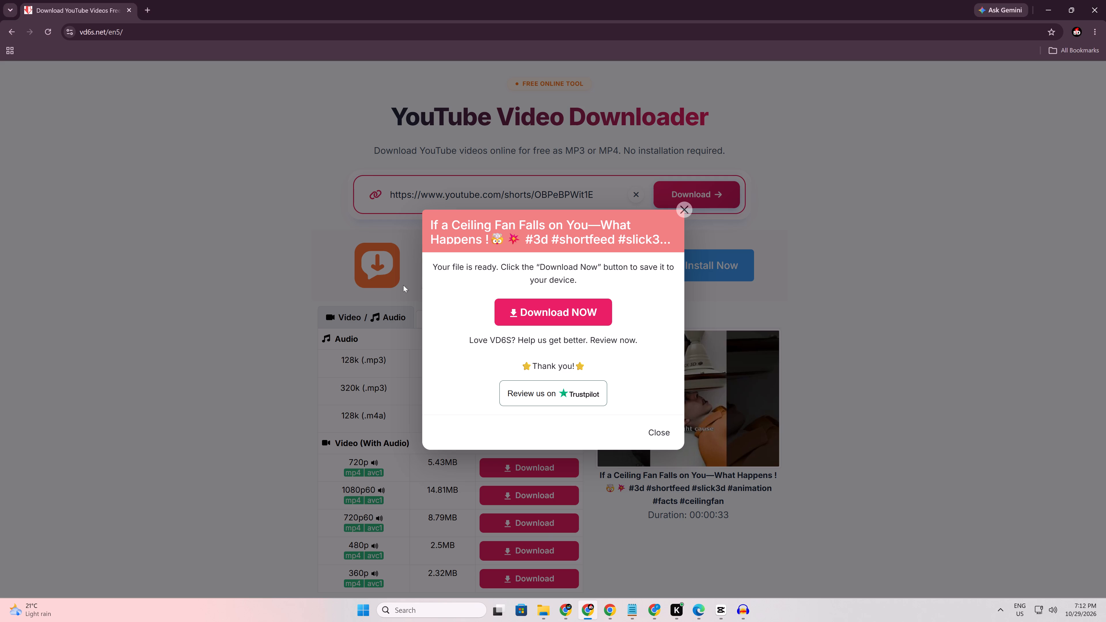
click(683, 217)
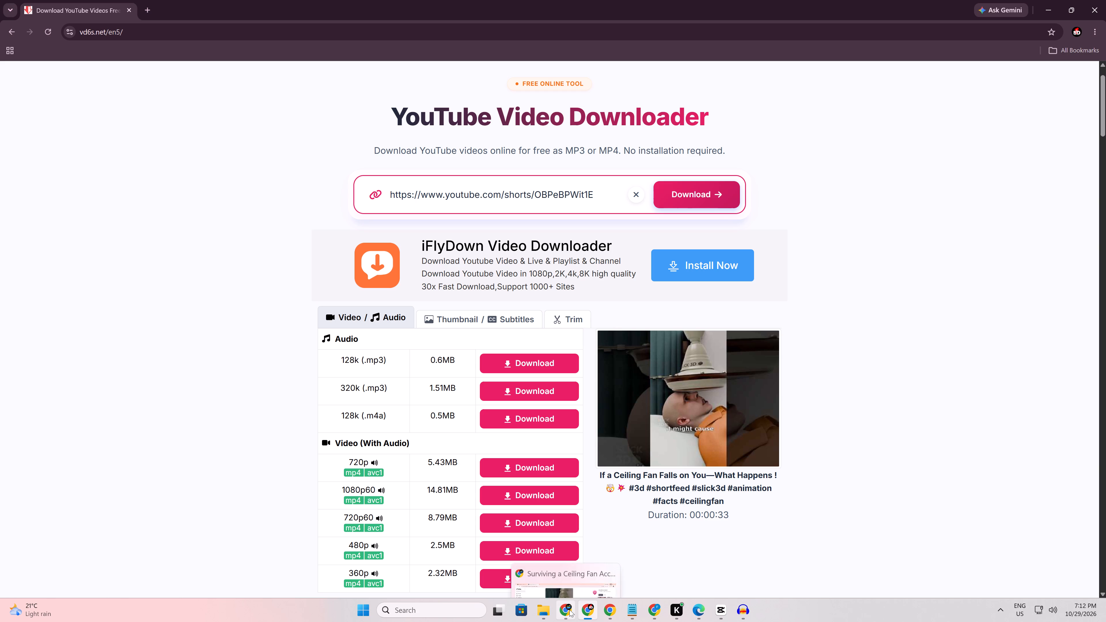
click(717, 610)
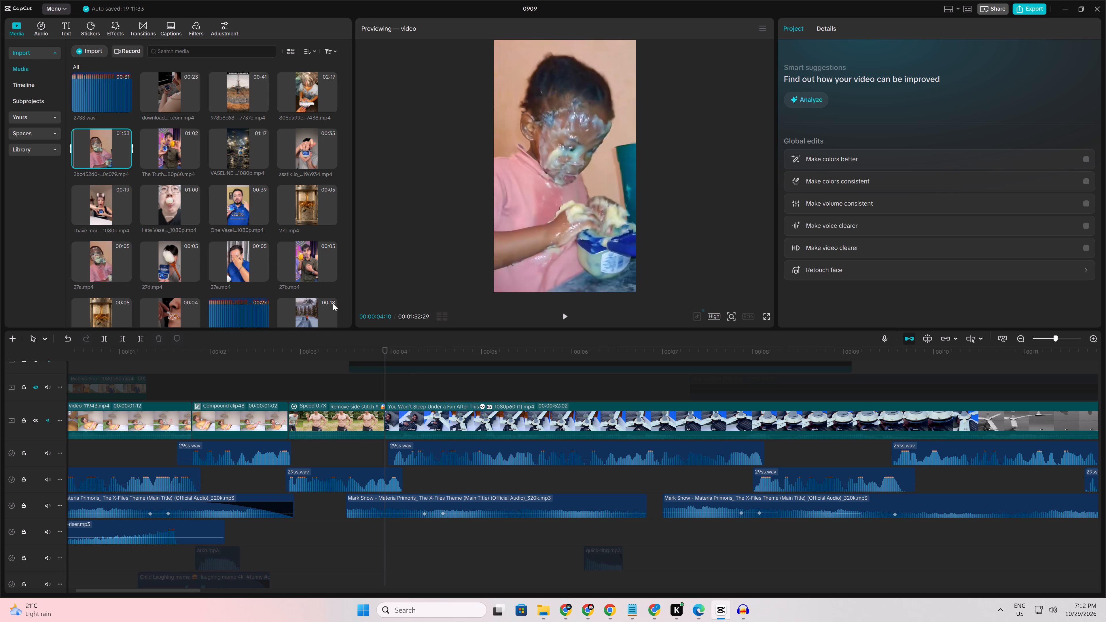
Preview the ceiling-fan sources Video-11943.mp4 and "If a Ceiling Fan Falls on You" in the imported media.
scroll(262, 241, down, 20)
scroll(262, 241, down, 5)
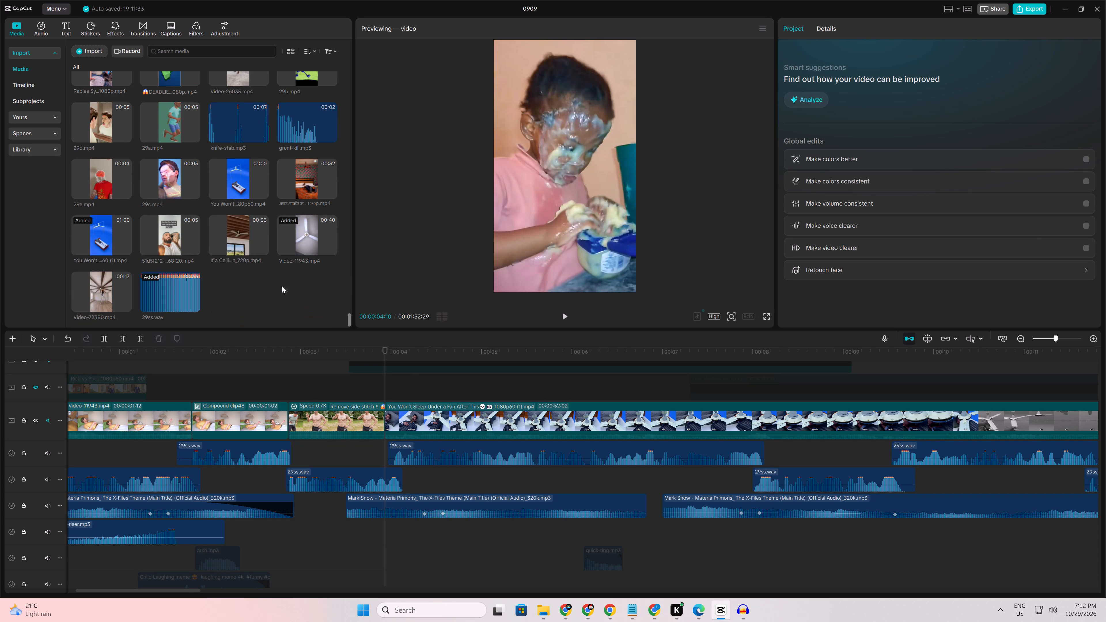
click(299, 242)
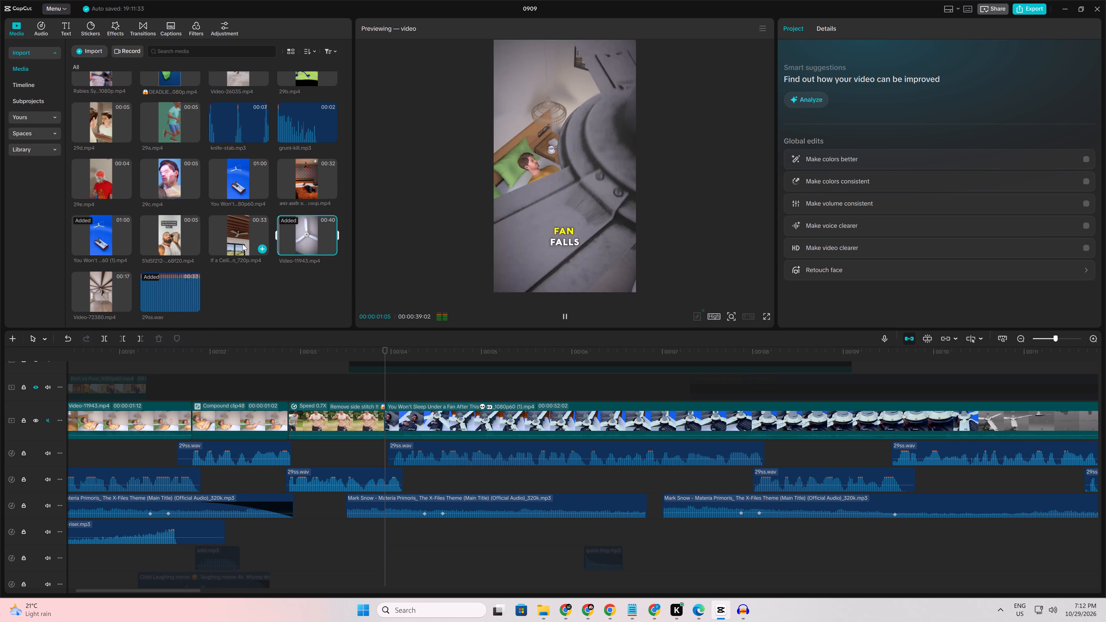
click(242, 244)
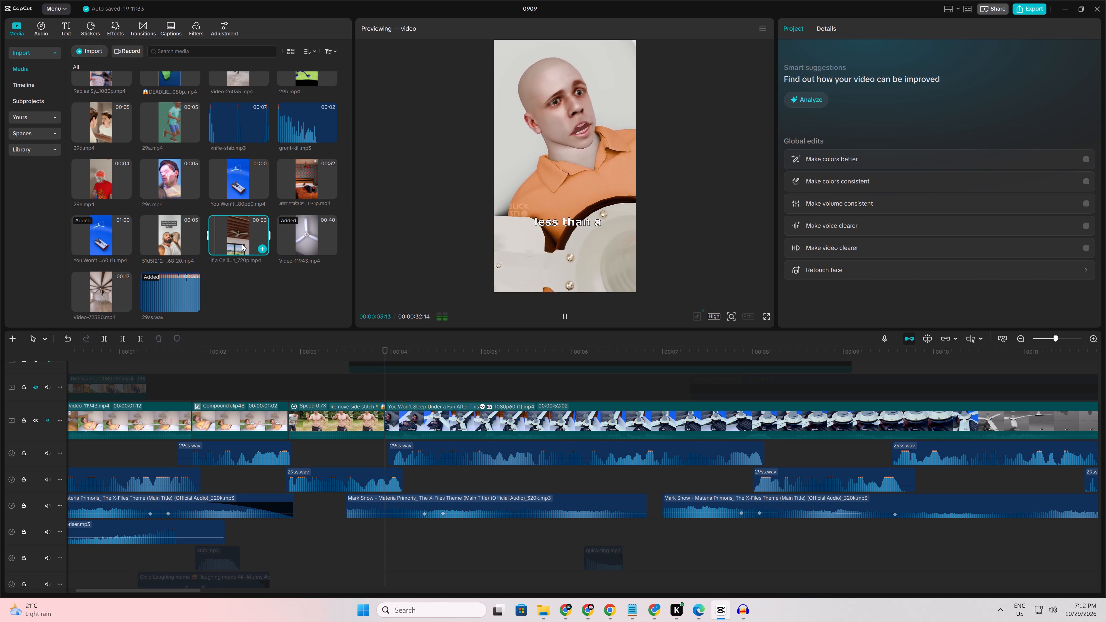
key(space)
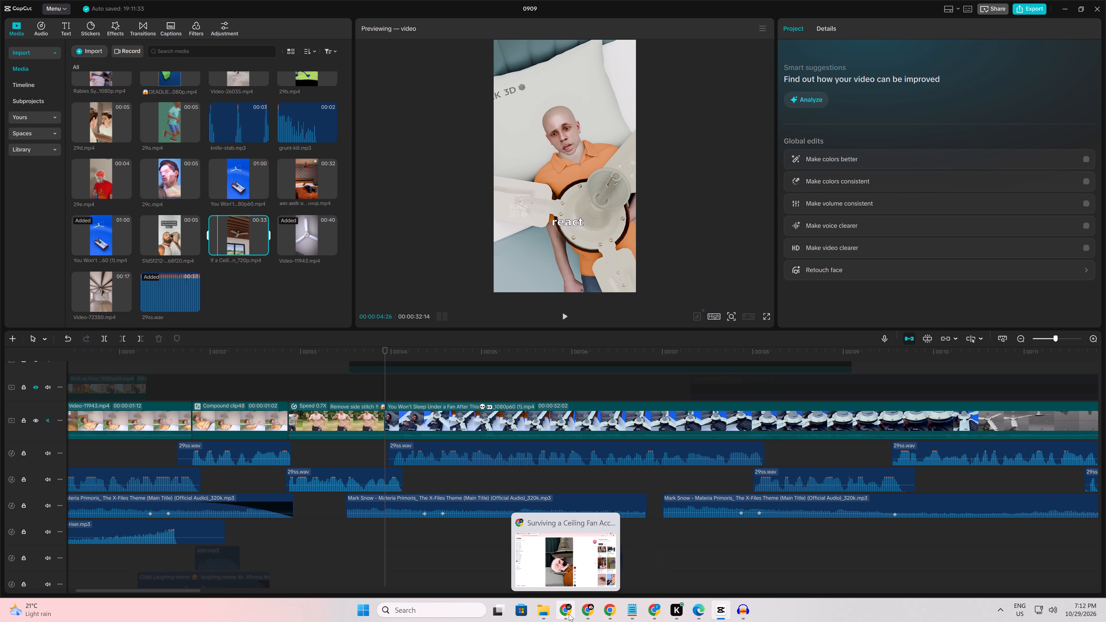
In Chrome, open YouTube's watch history in a new tab and copy the link of "Can a Ceiling Fan Fall and Kill You?".
click(588, 610)
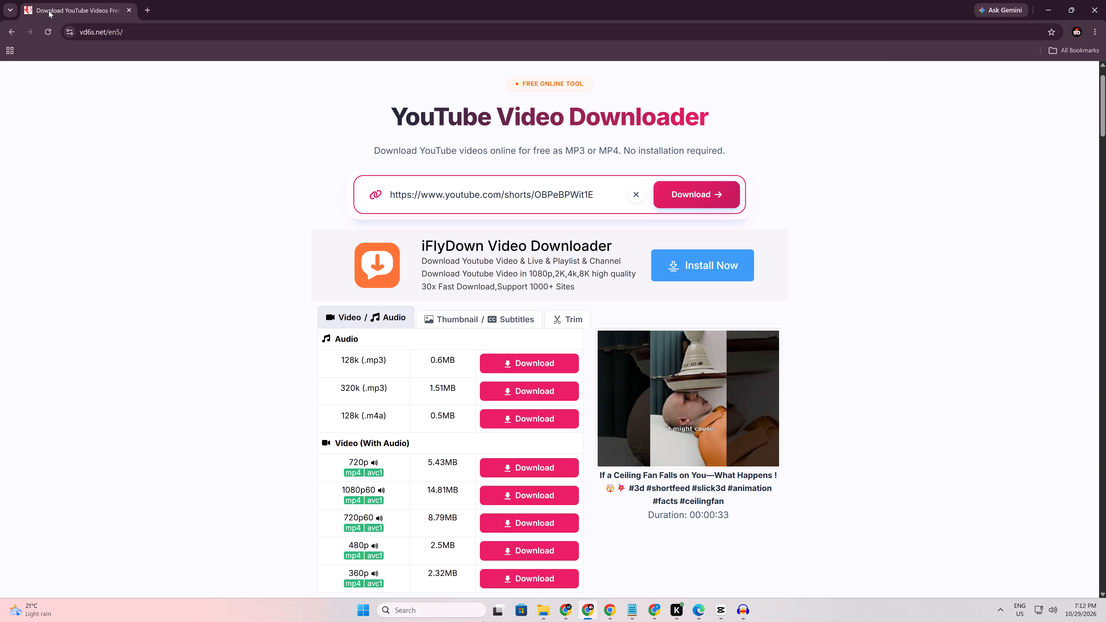
click(144, 10)
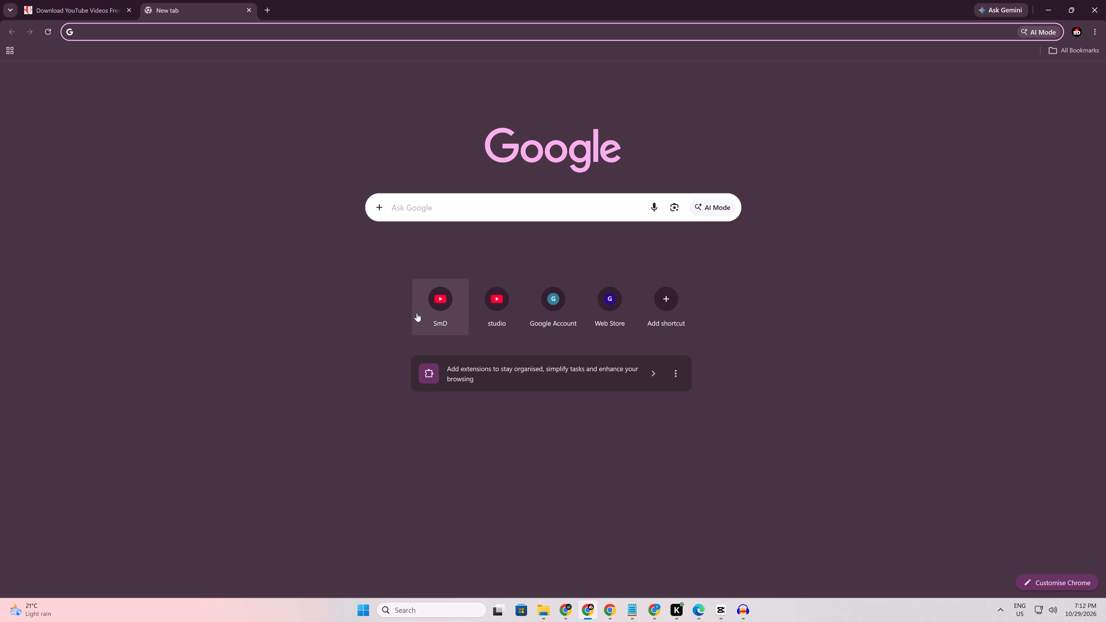
click(444, 323)
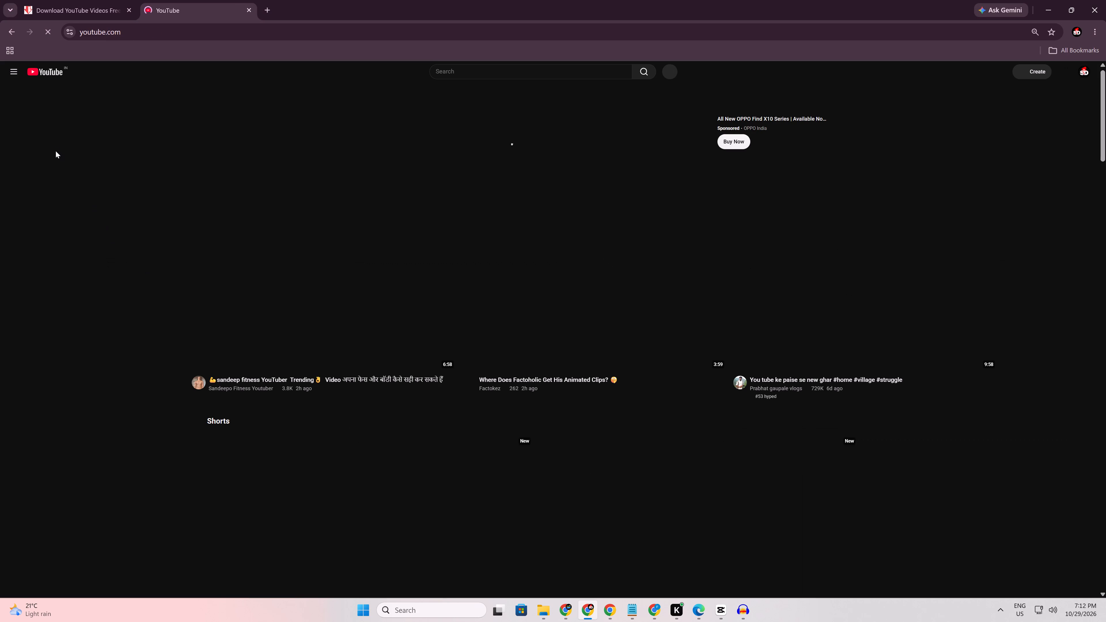
click(33, 314)
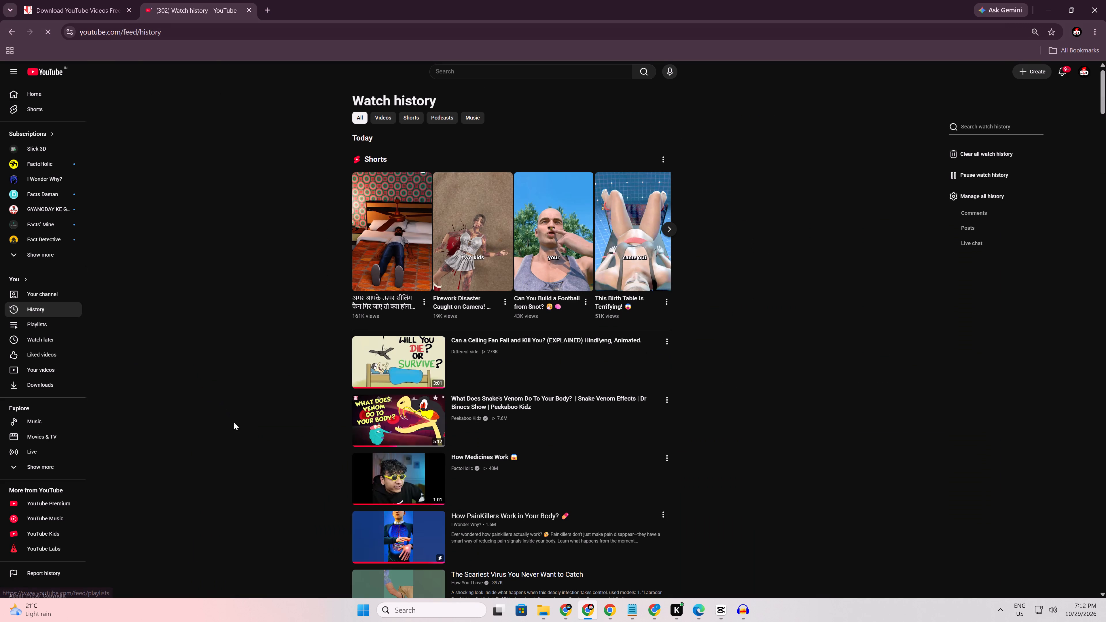
right_click(381, 361)
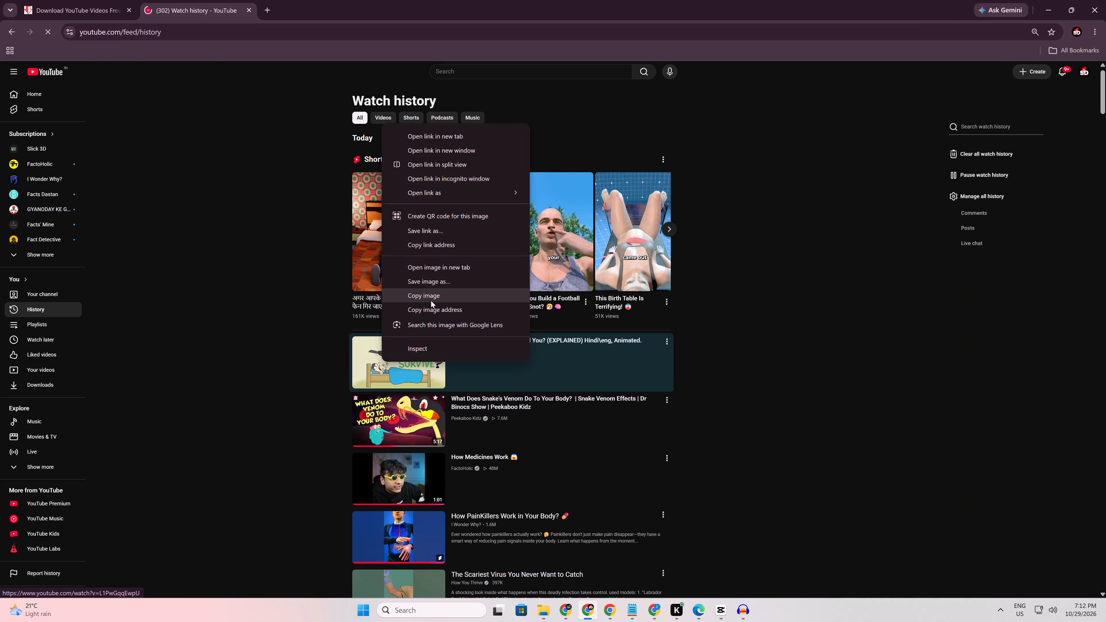
click(431, 311)
right_click(402, 356)
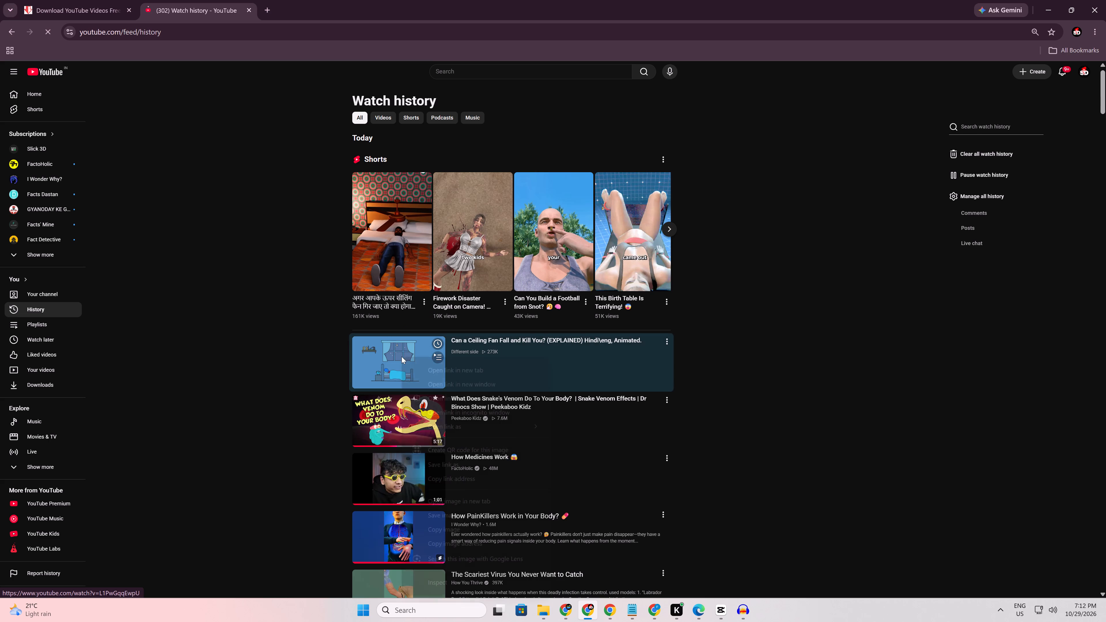
click(433, 481)
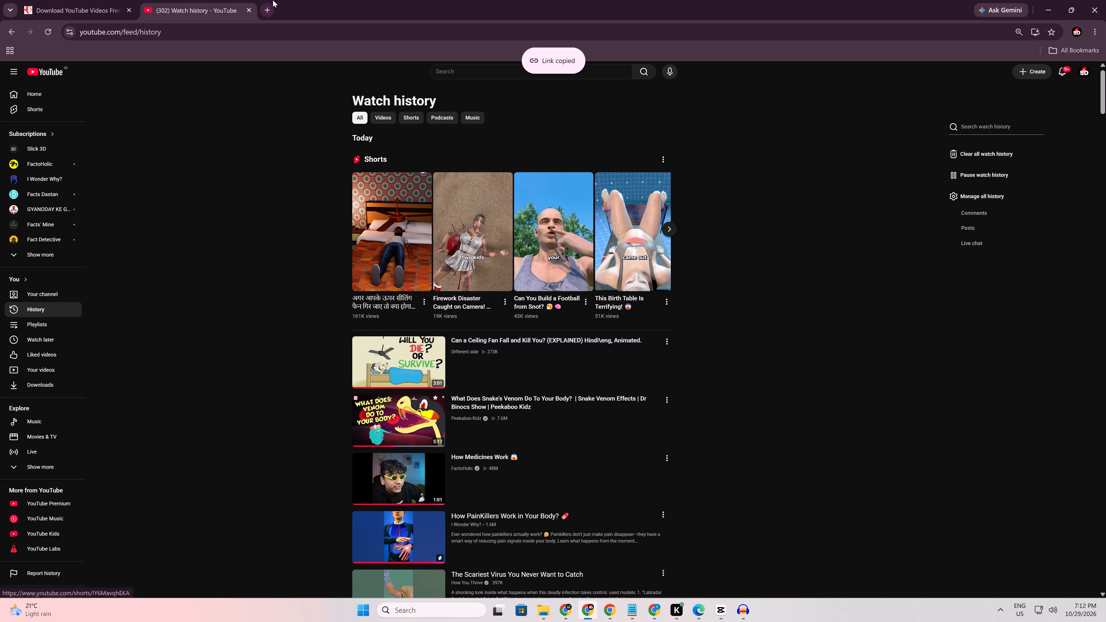
Open the Vd6s YouTube Video Downloader in a new tab and submit the copied ceiling-fan video link for download.
click(266, 5)
click(514, 212)
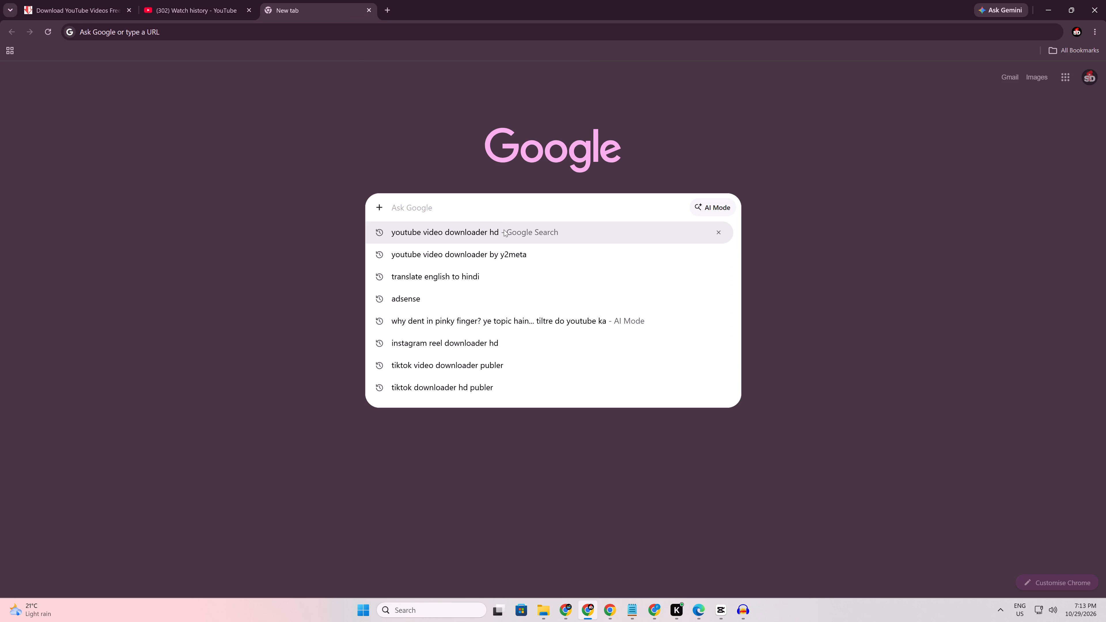
click(504, 230)
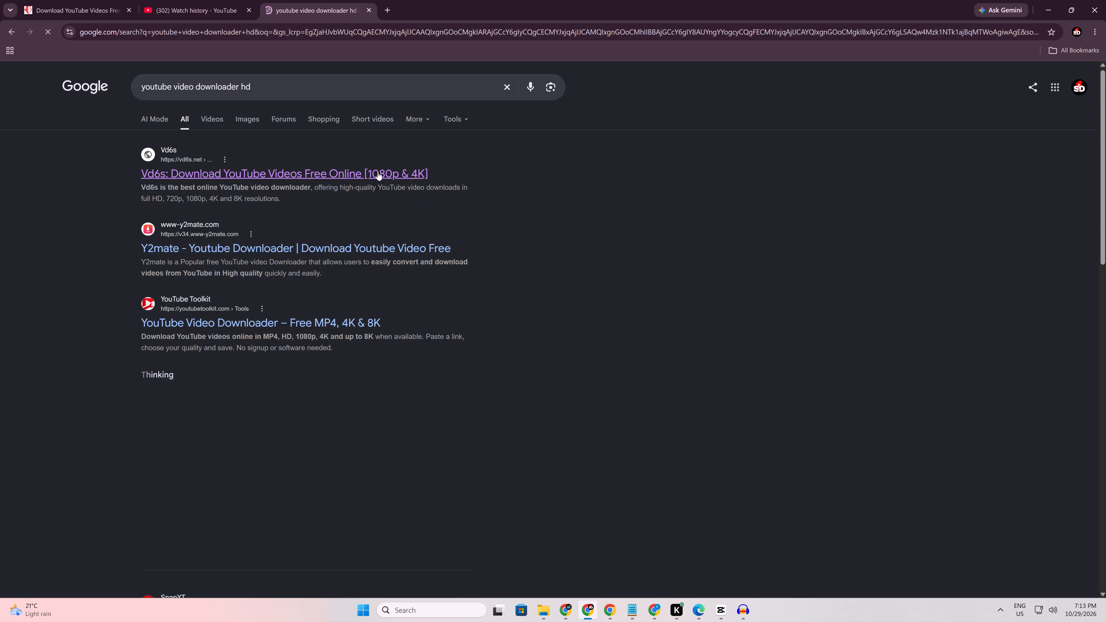
click(376, 170)
click(446, 239)
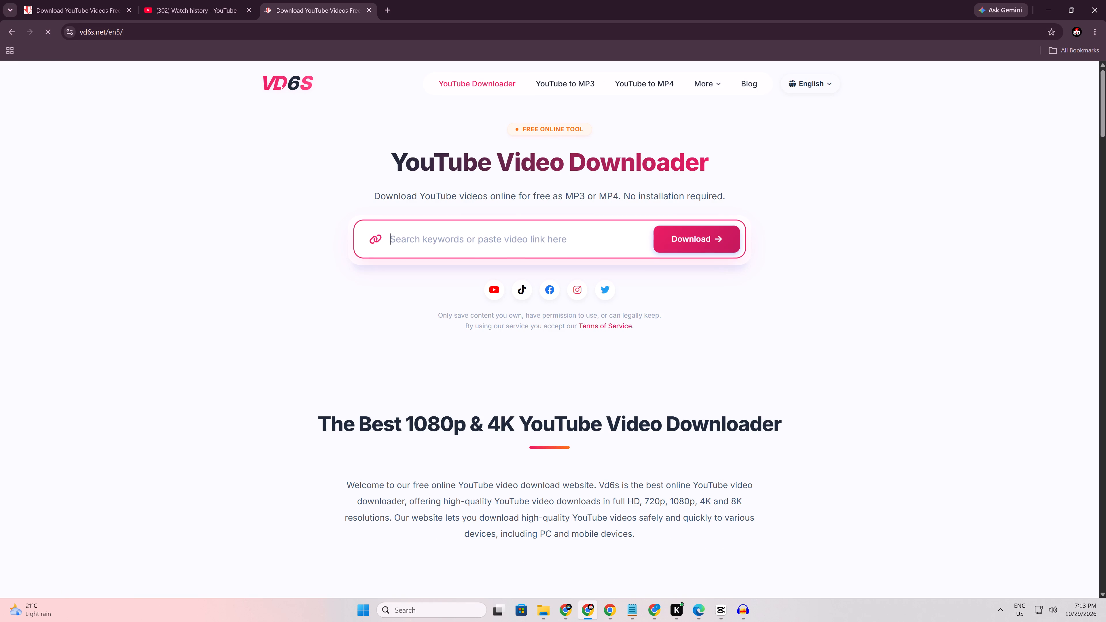
key(ctrl+v)
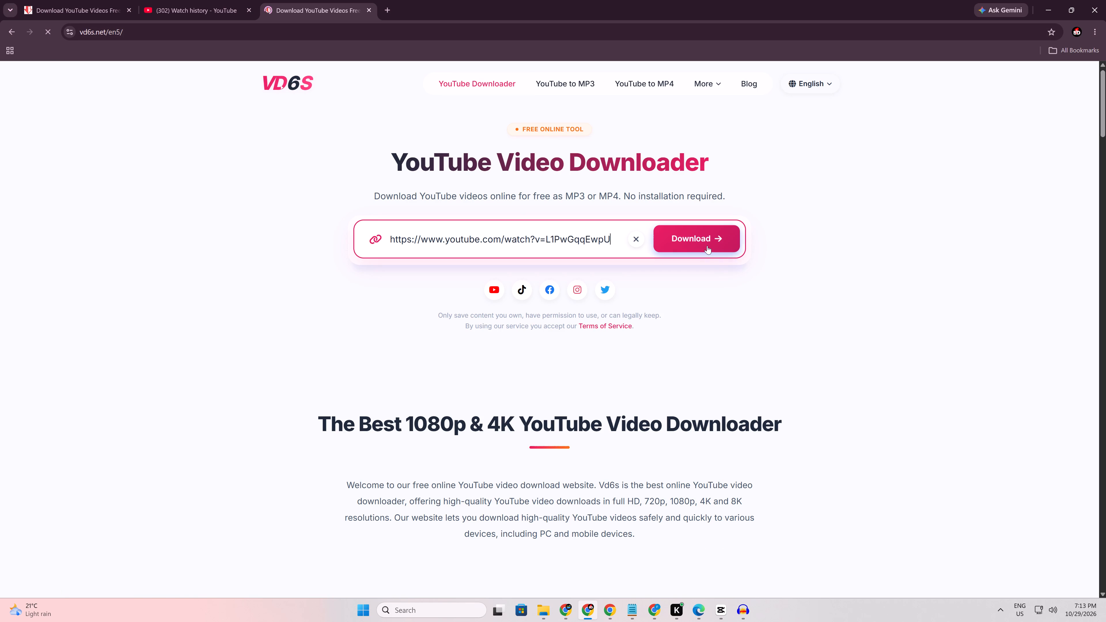
click(707, 246)
click(706, 240)
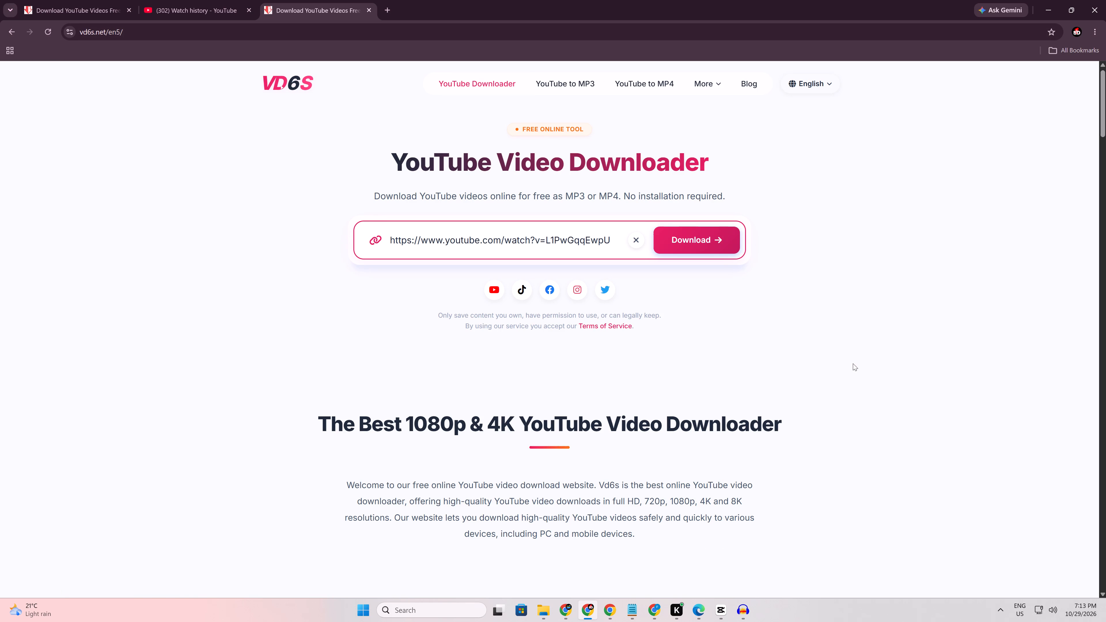
click(692, 249)
Switch to the Chrome window with the ceiling-fan TikTok and try to reconnect the VPN to Argentina.
click(569, 608)
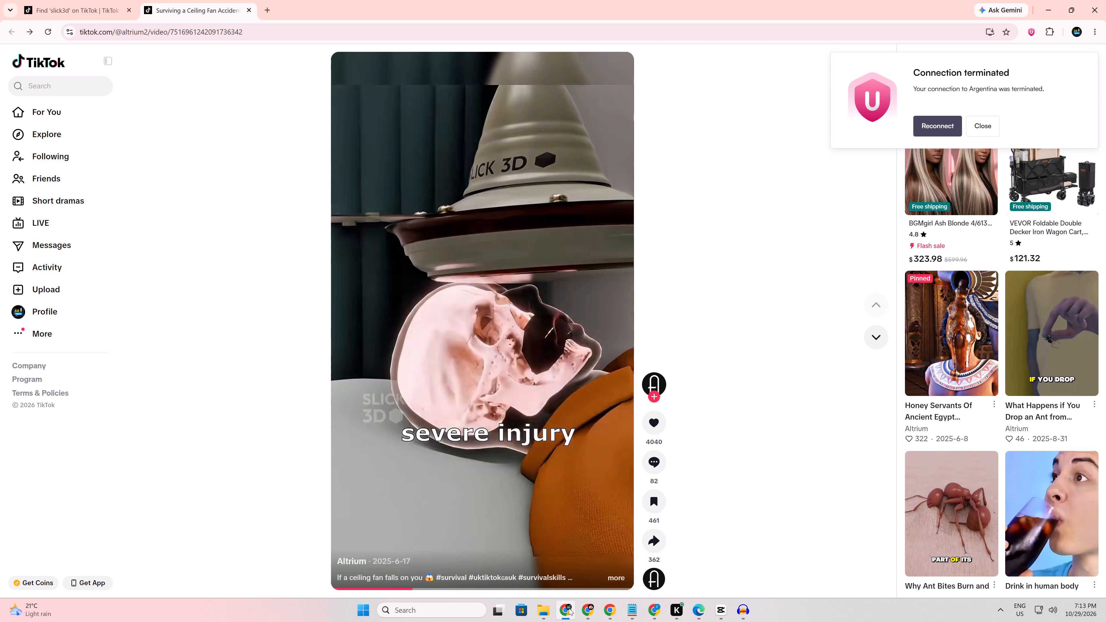
click(935, 120)
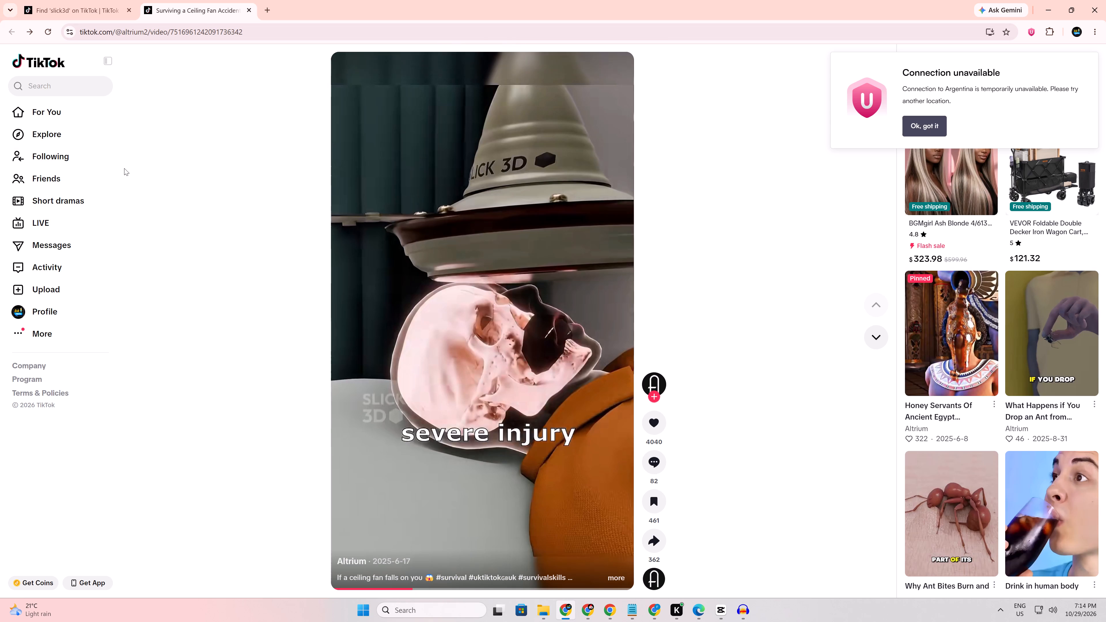
Search TikTok for "dont try this exercise" and retry loading the results.
click(54, 90)
click(66, 87)
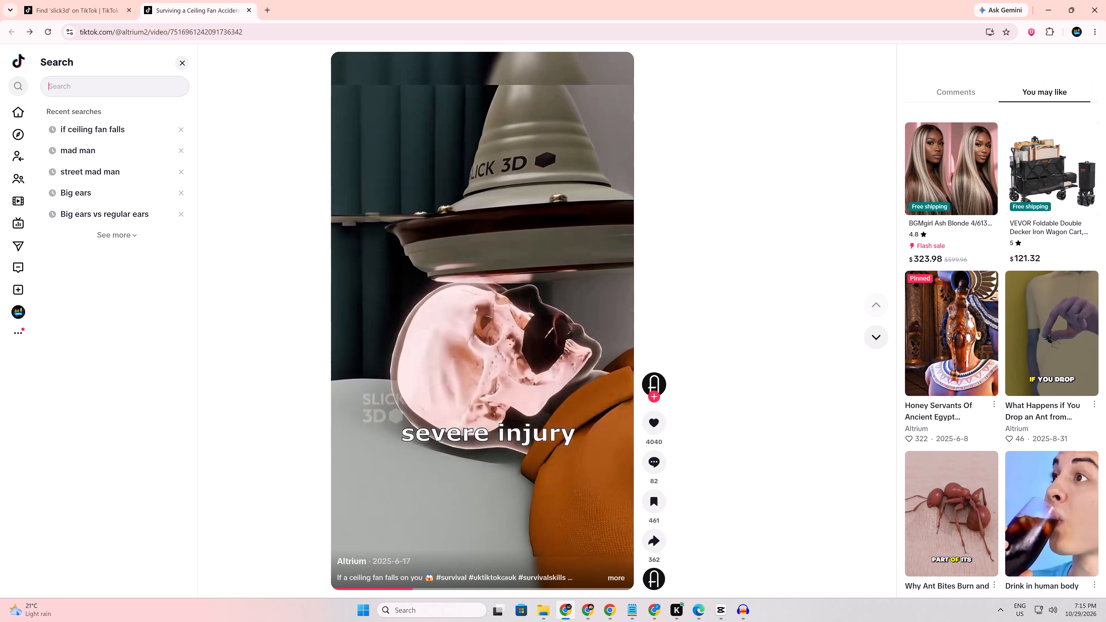
text(dont try)
key(space)
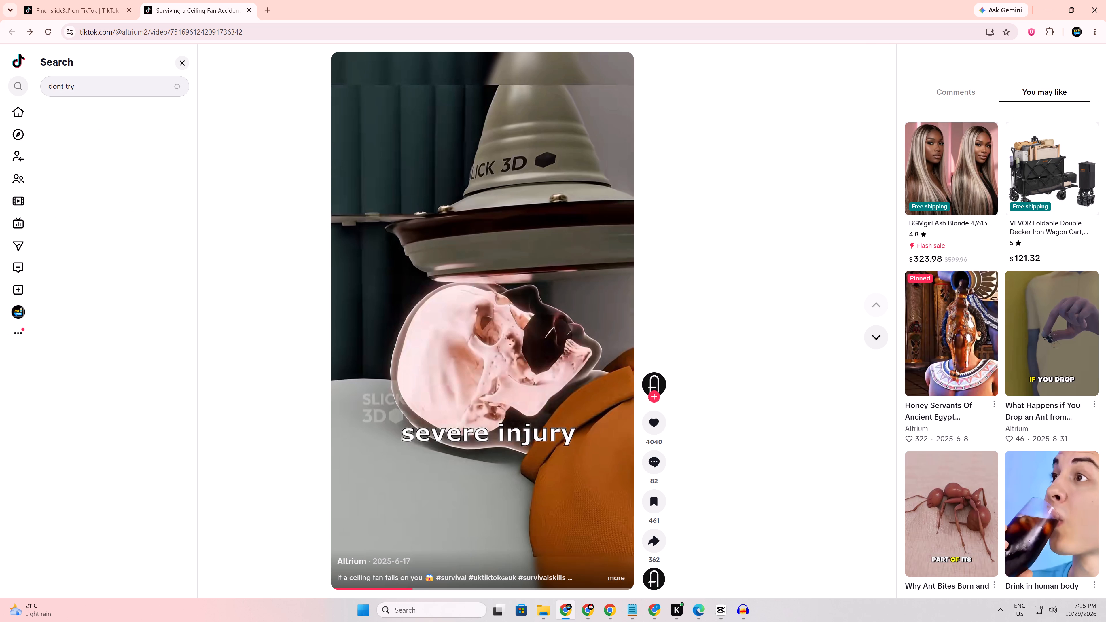
text(this)
key(space)
text(ex)
text(er)
text(cise)
key(Return)
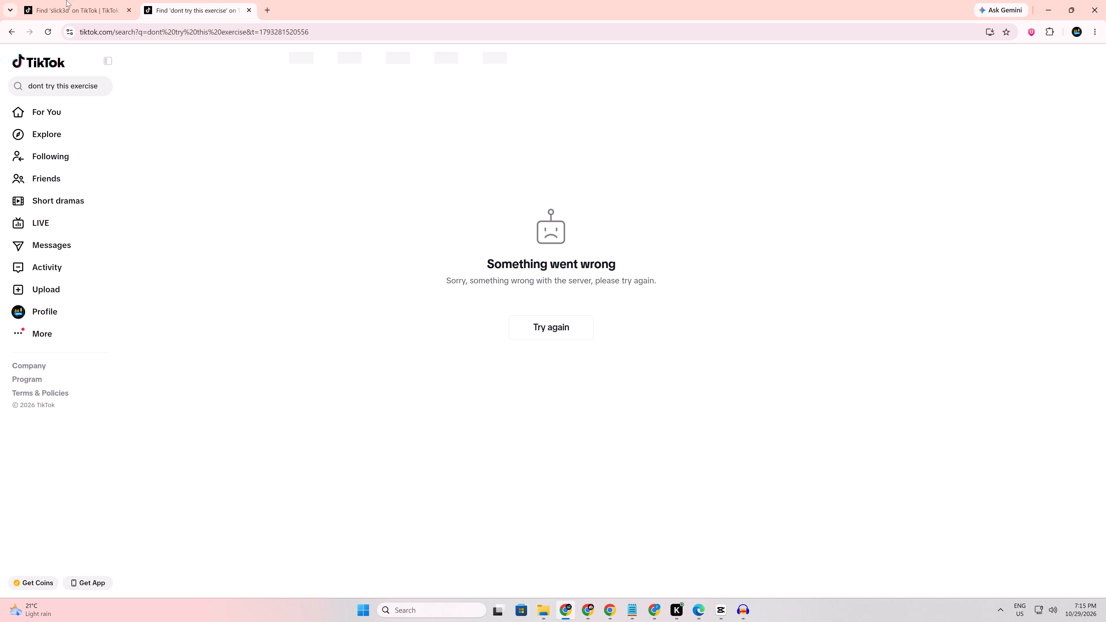
click(518, 319)
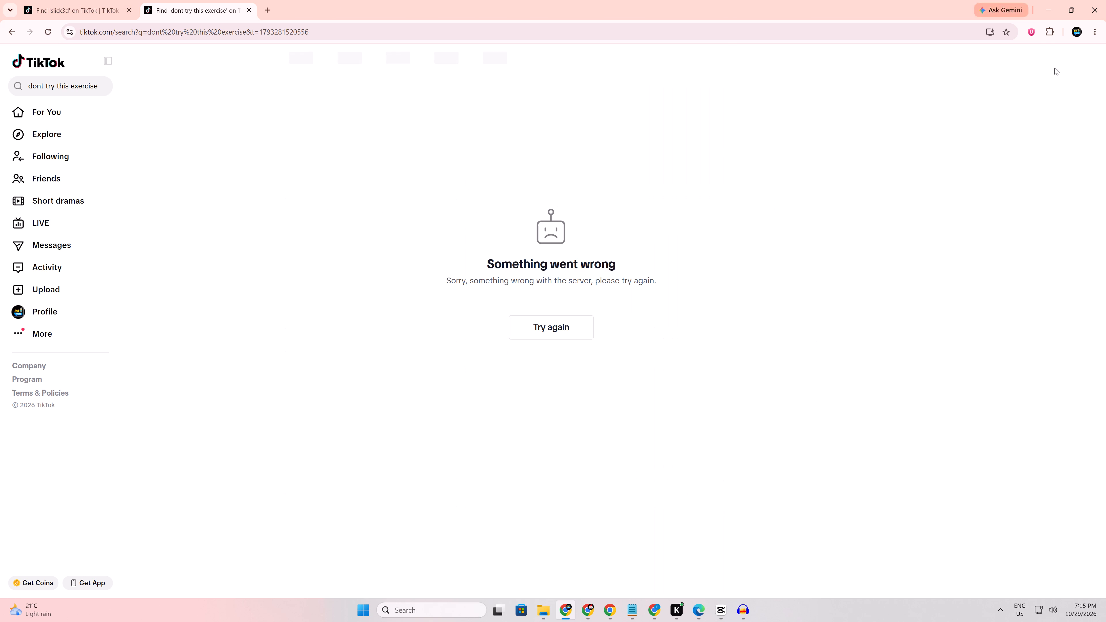
Connect Urban VPN to Germany and reload the TikTok search results.
click(1033, 34)
click(1001, 603)
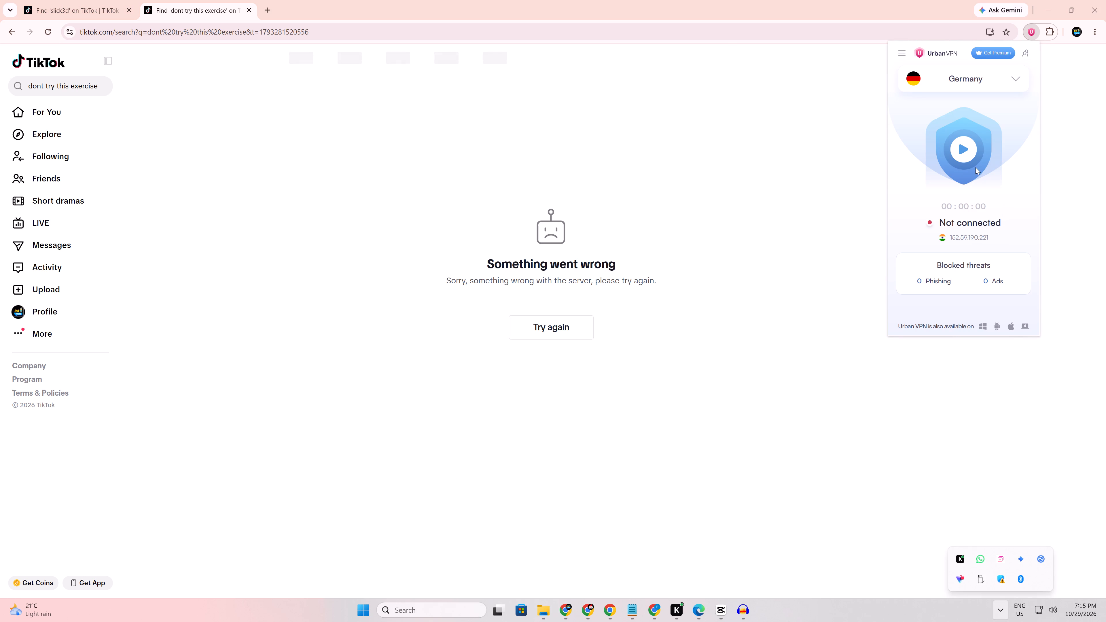
click(957, 147)
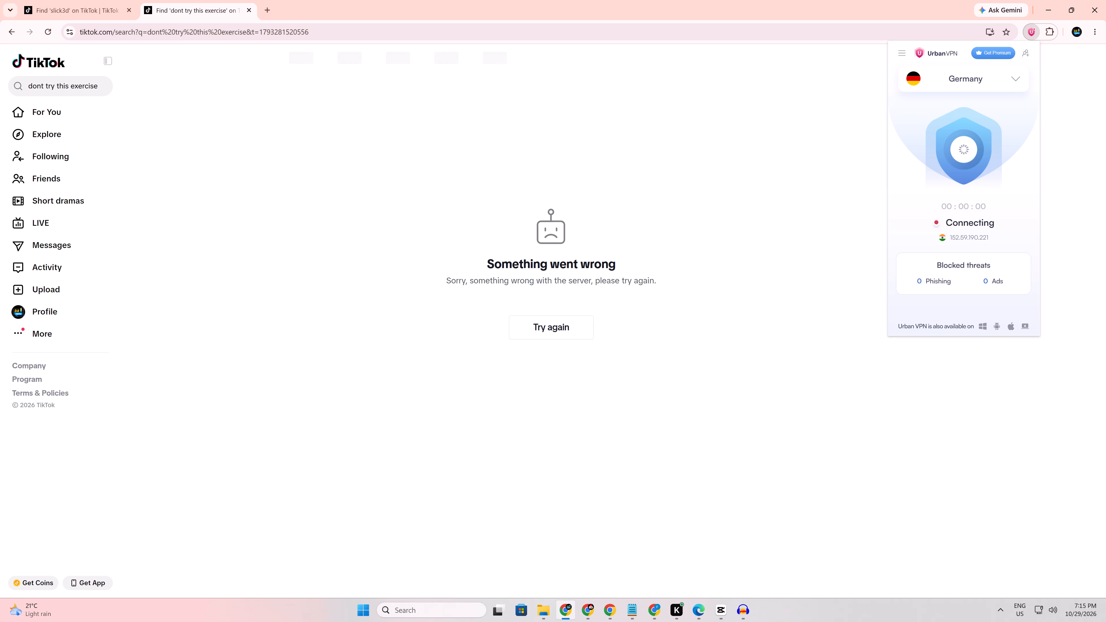
click(539, 334)
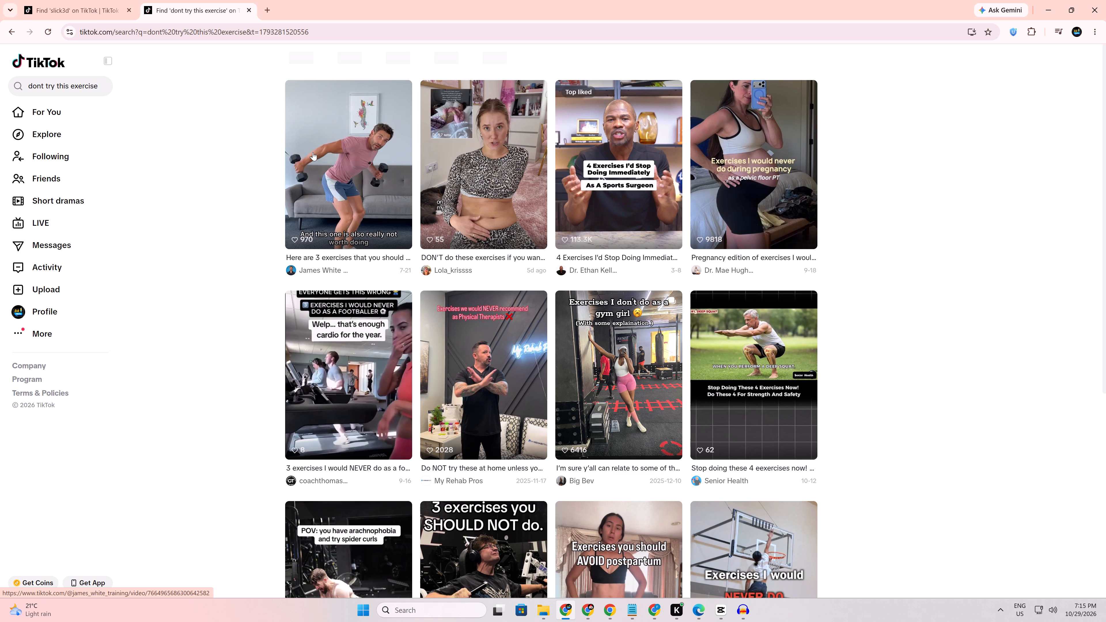
Browse the exercise results, opening My Rehab Pros' "Do NOT try these at home" and the "Help me risk my body for science" video in new tabs.
middle_click(471, 392)
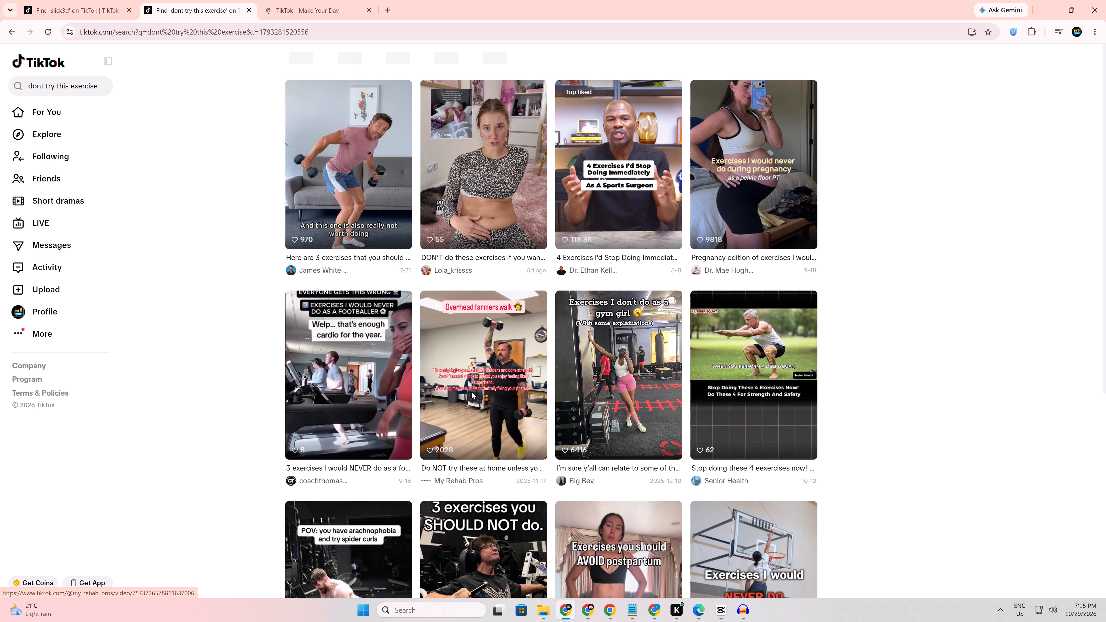
scroll(471, 392, down, 2)
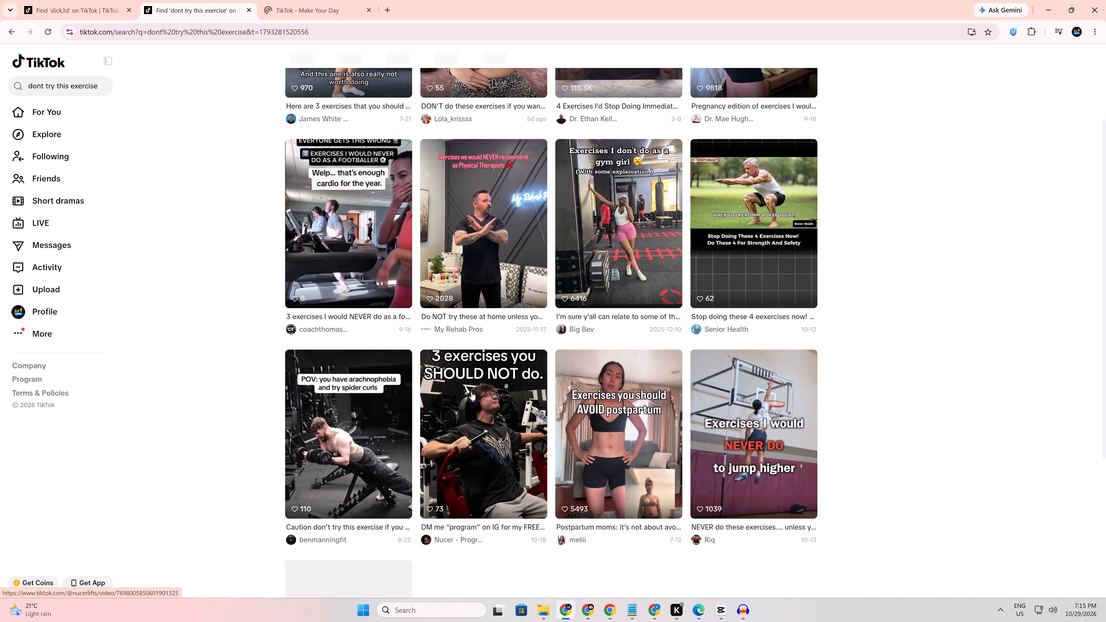
scroll(471, 392, down, 3)
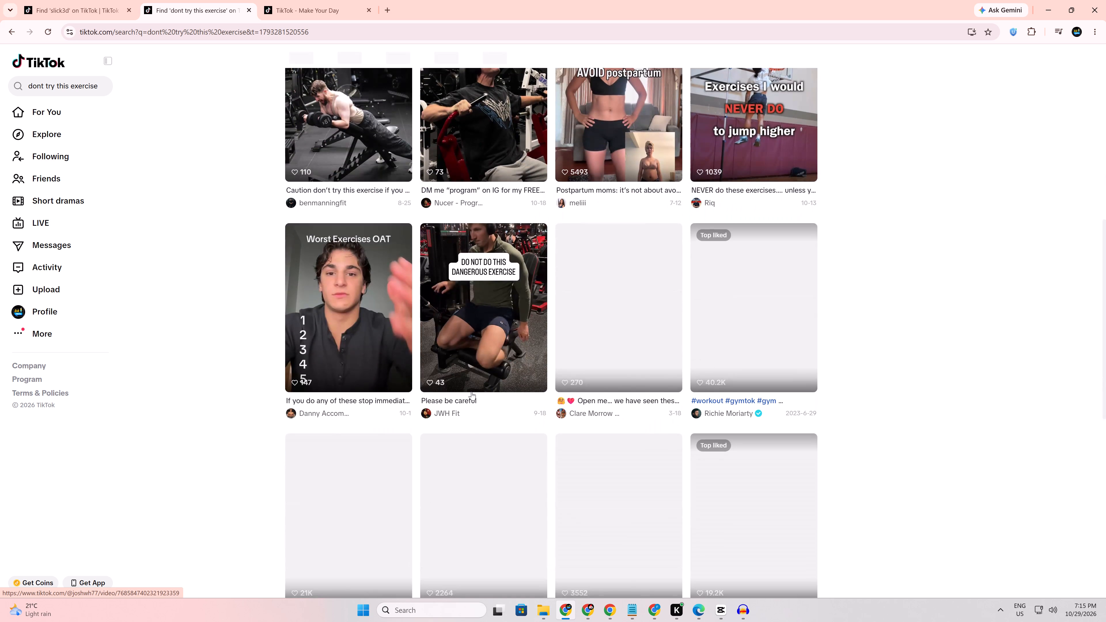
scroll(471, 392, down, 2)
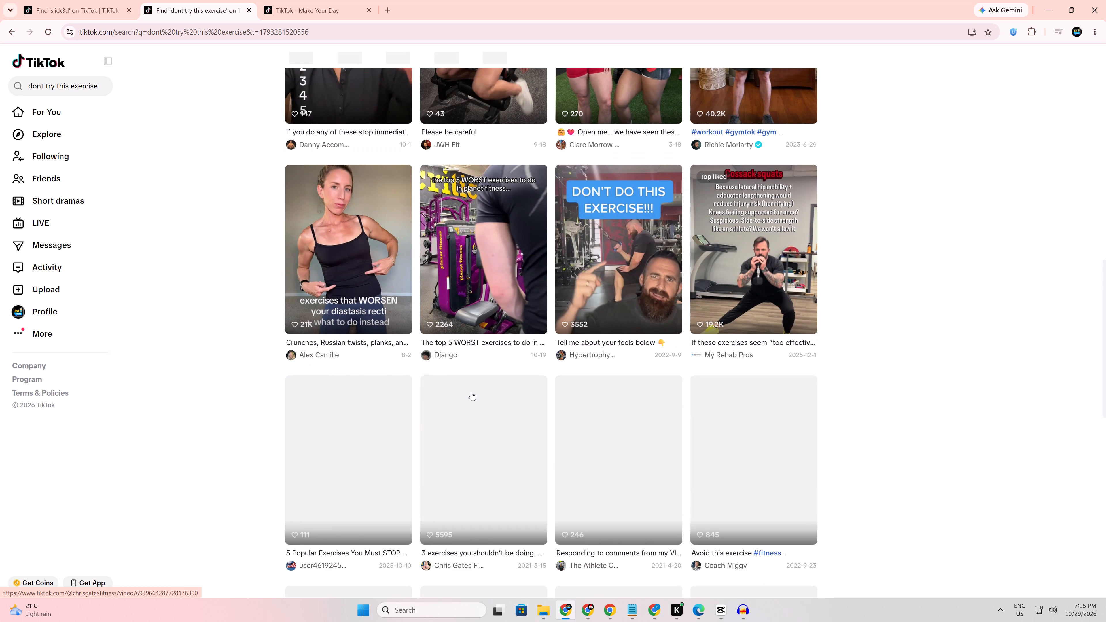
scroll(471, 392, down, 1)
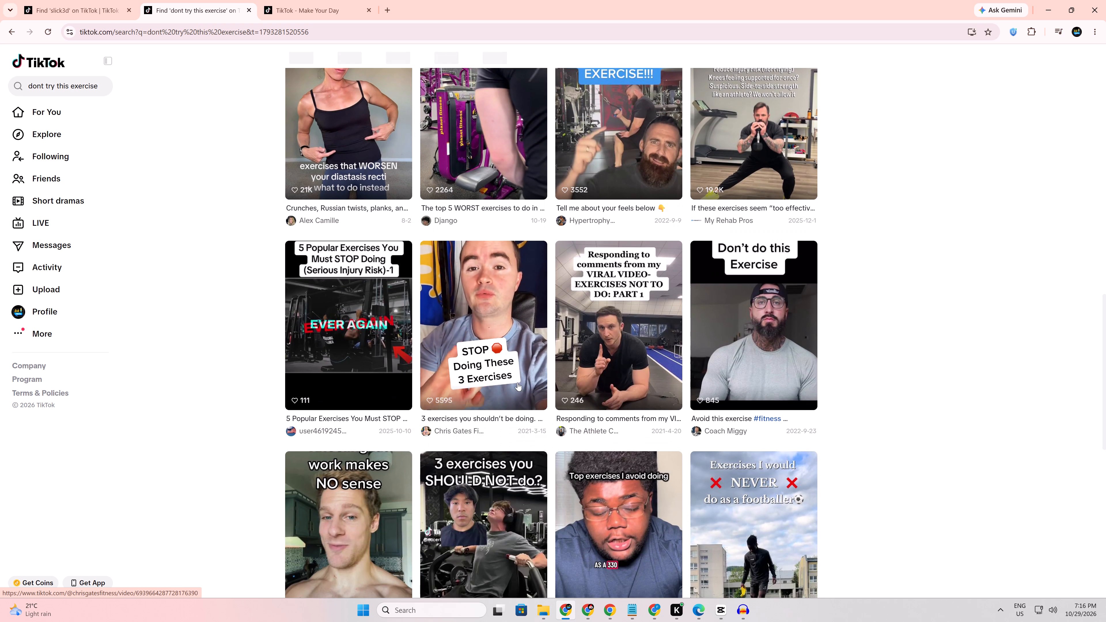
scroll(619, 369, down, 2)
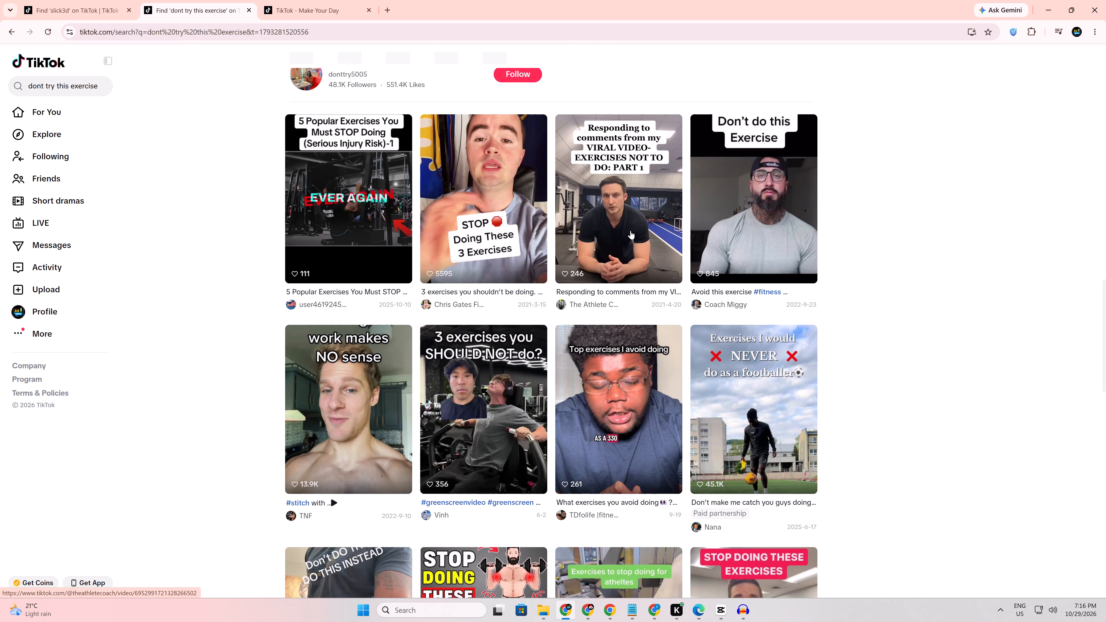
scroll(630, 231, down, 3)
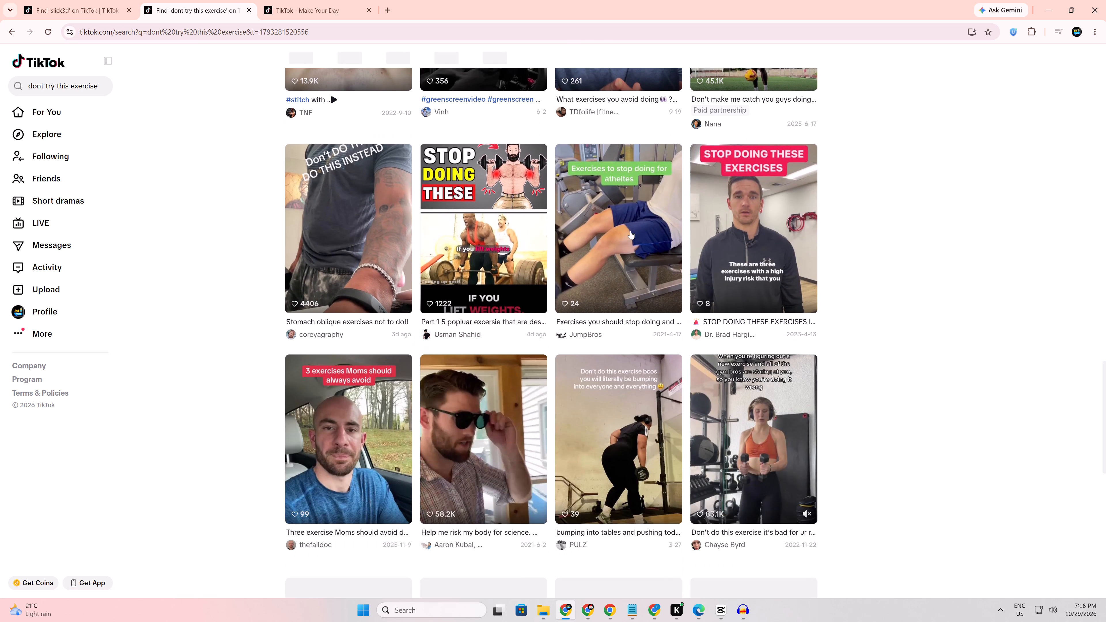
scroll(630, 245, down, 1)
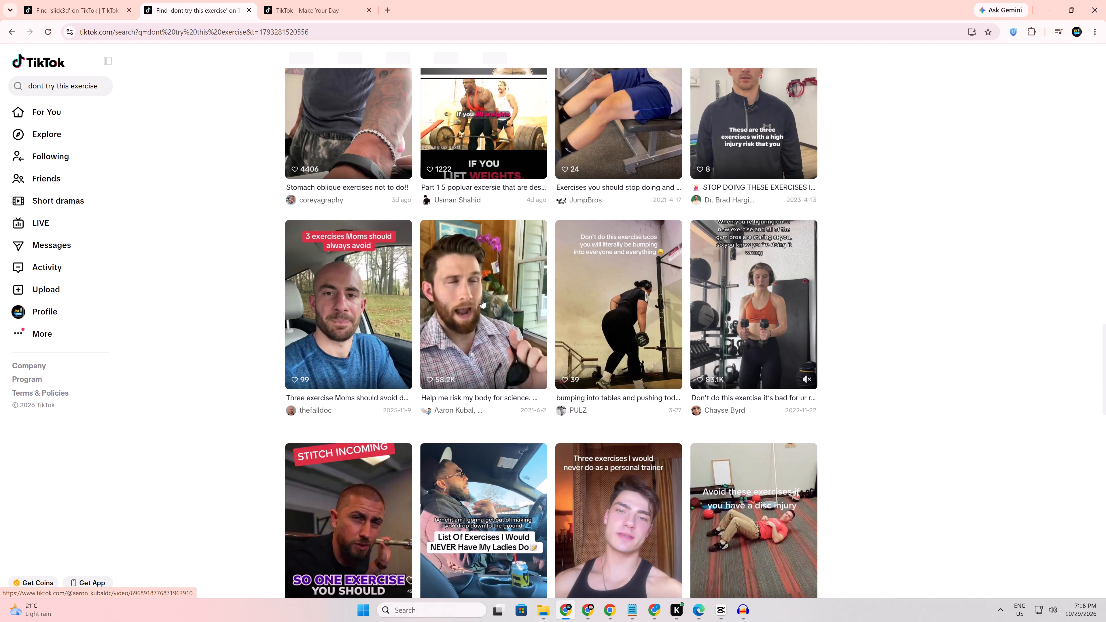
middle_click(482, 300)
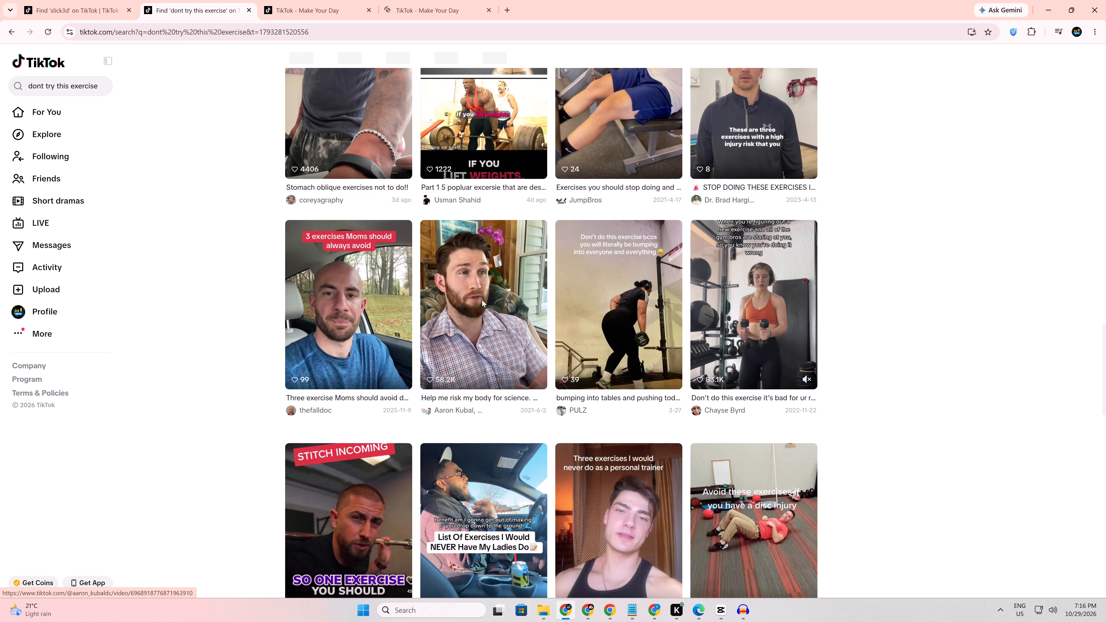
scroll(482, 300, down, 4)
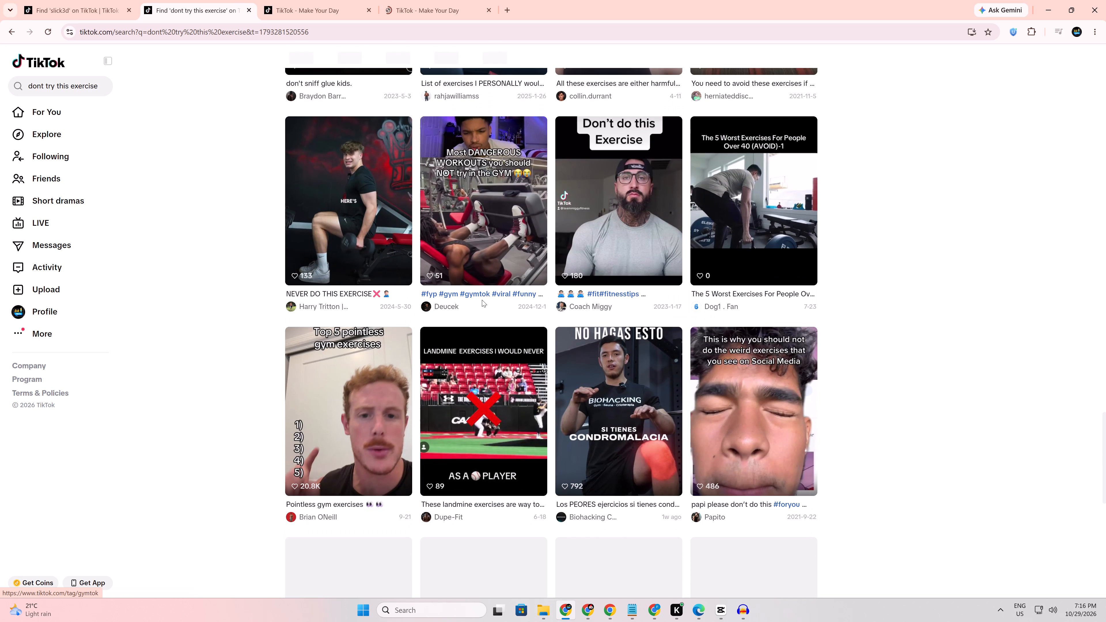
scroll(482, 300, down, 3)
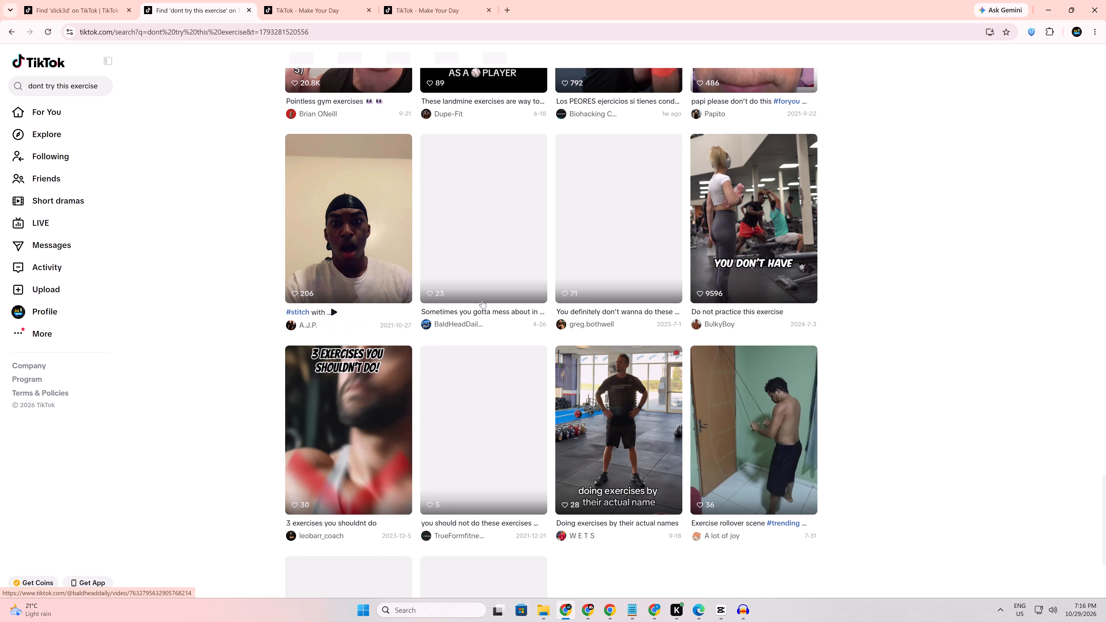
scroll(482, 300, down, 1)
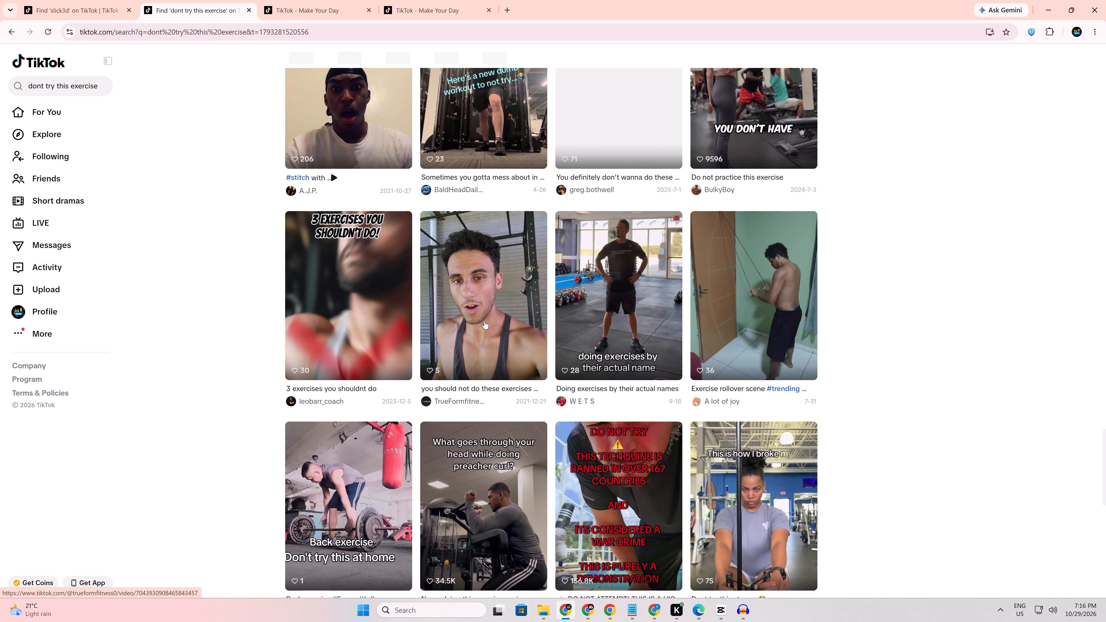
Copy the link of My Rehab Pros' "Do NOT try these at home" video from its own tab.
click(354, 0)
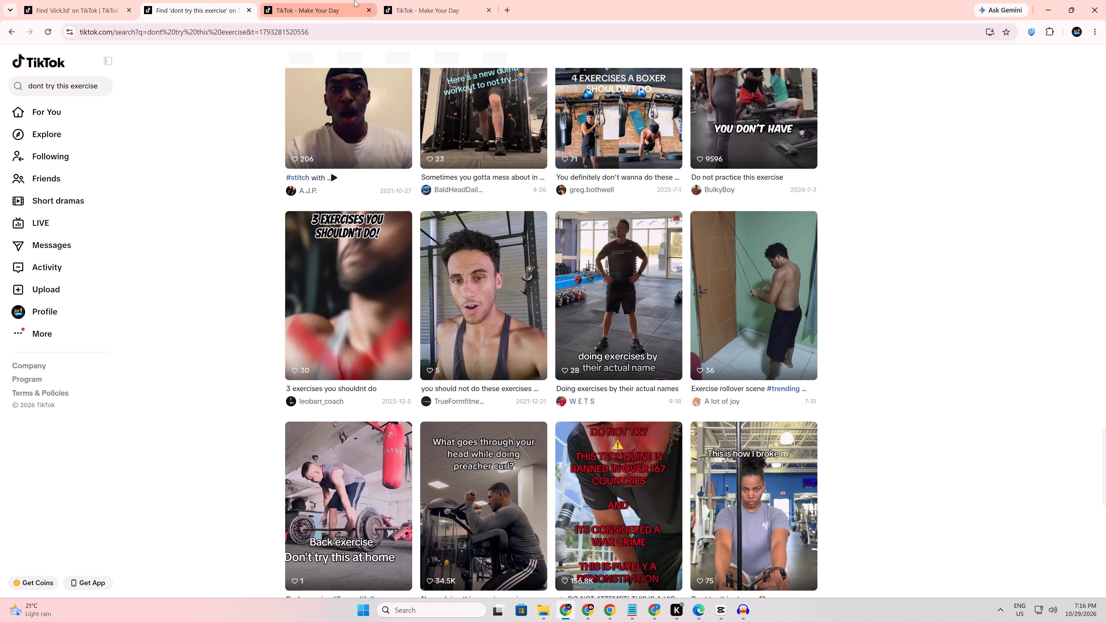
right_click(457, 236)
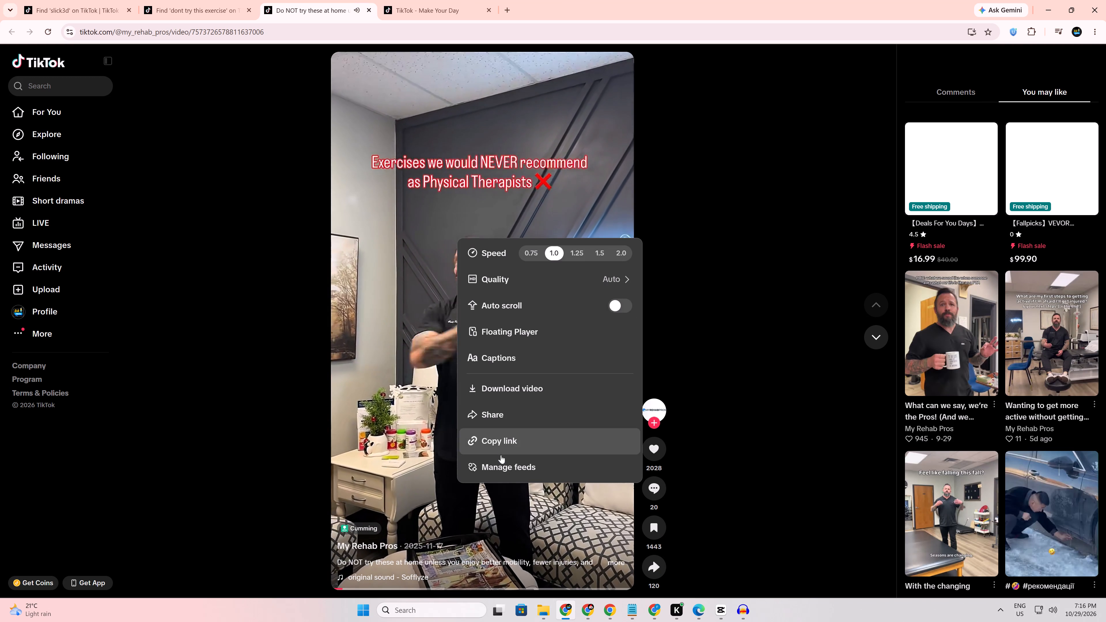
click(502, 445)
click(446, 361)
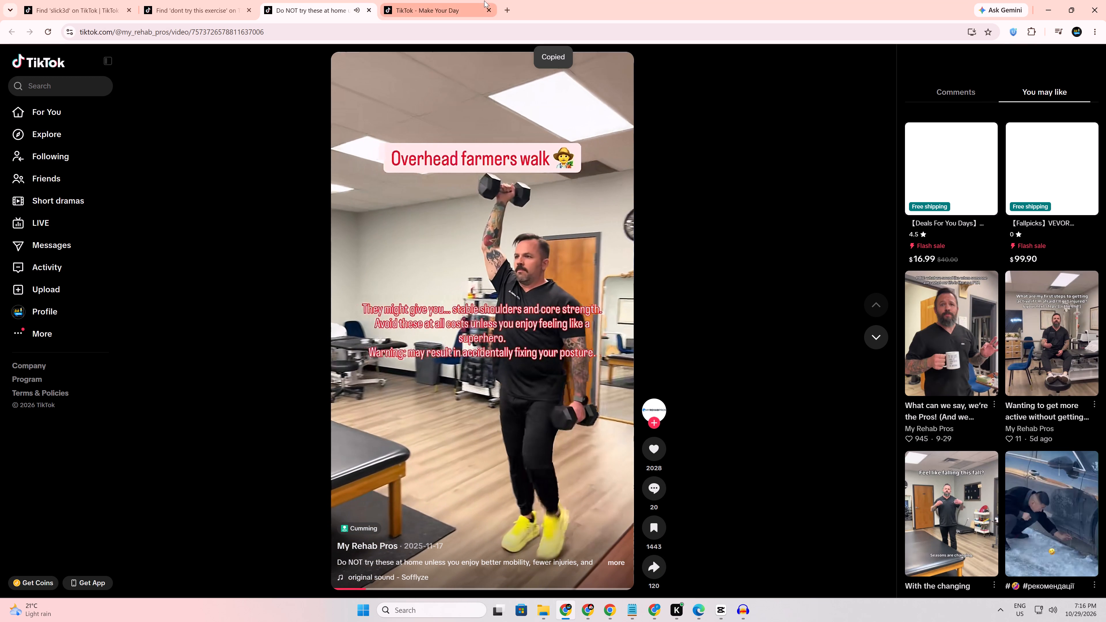
Find Publer's TikTok video downloader through Google in a new tab and open it.
click(507, 9)
click(523, 210)
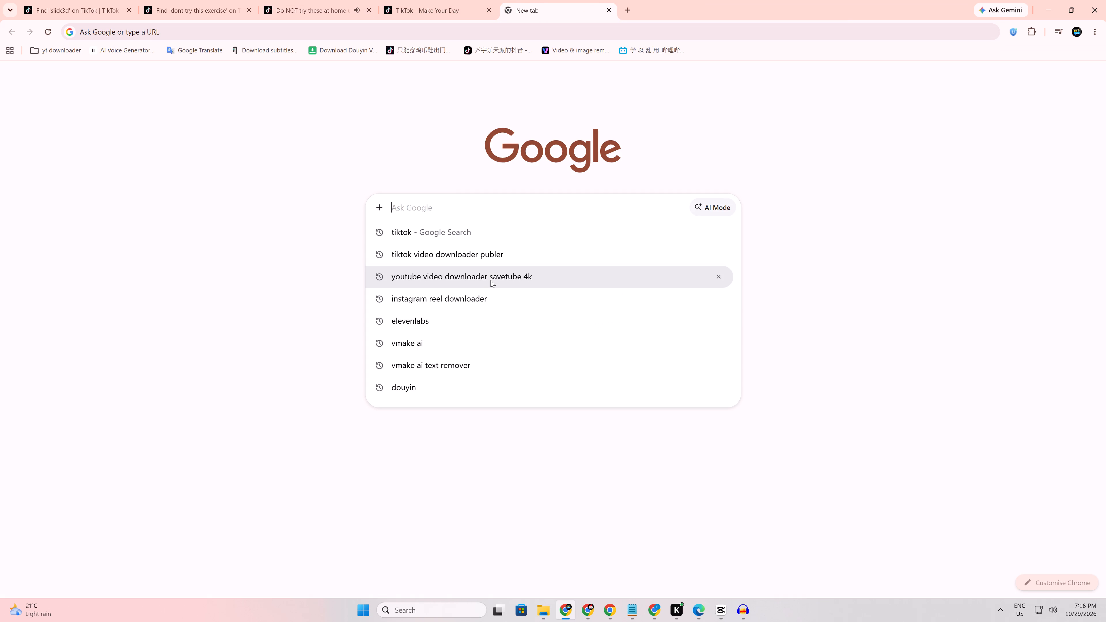
click(488, 260)
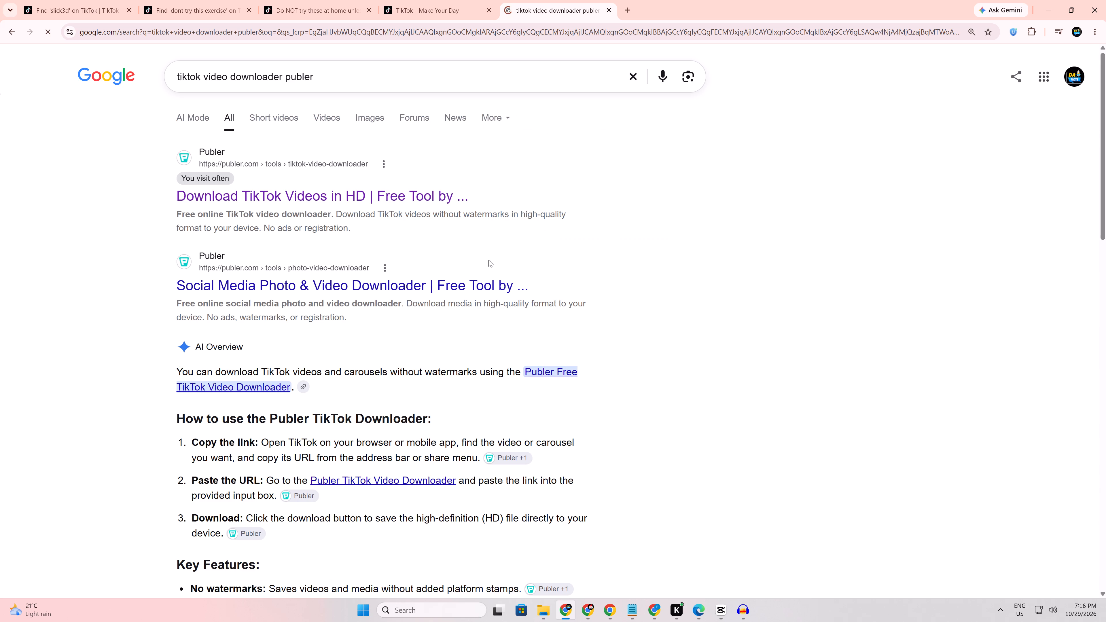
click(270, 183)
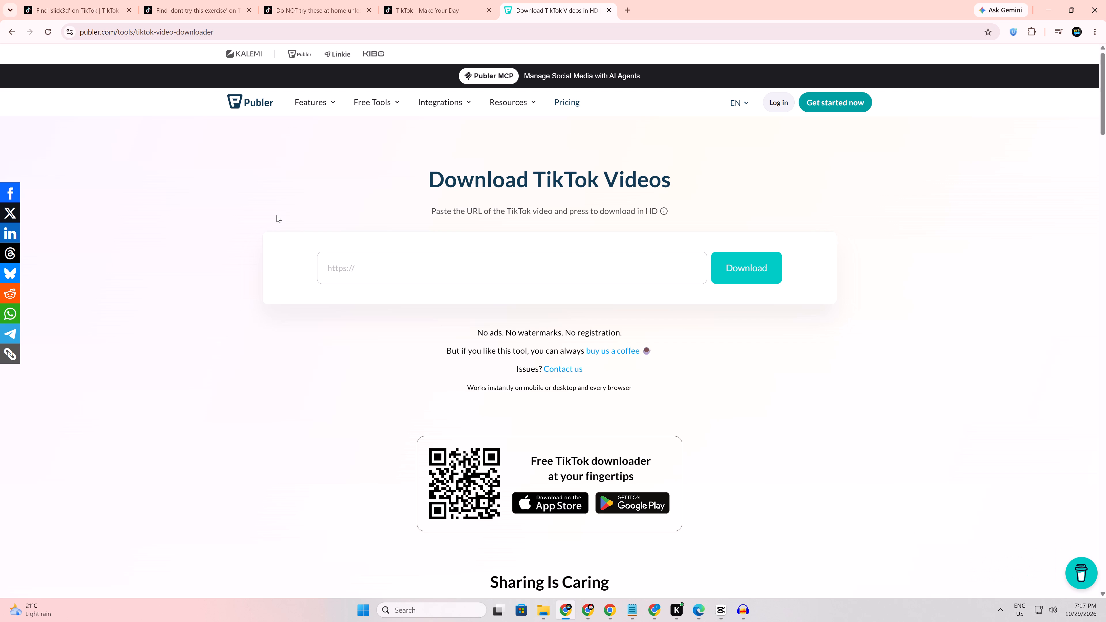
Submit the copied My Rehab Pros video link to Publer for download and complete the human verification.
right_click(376, 275)
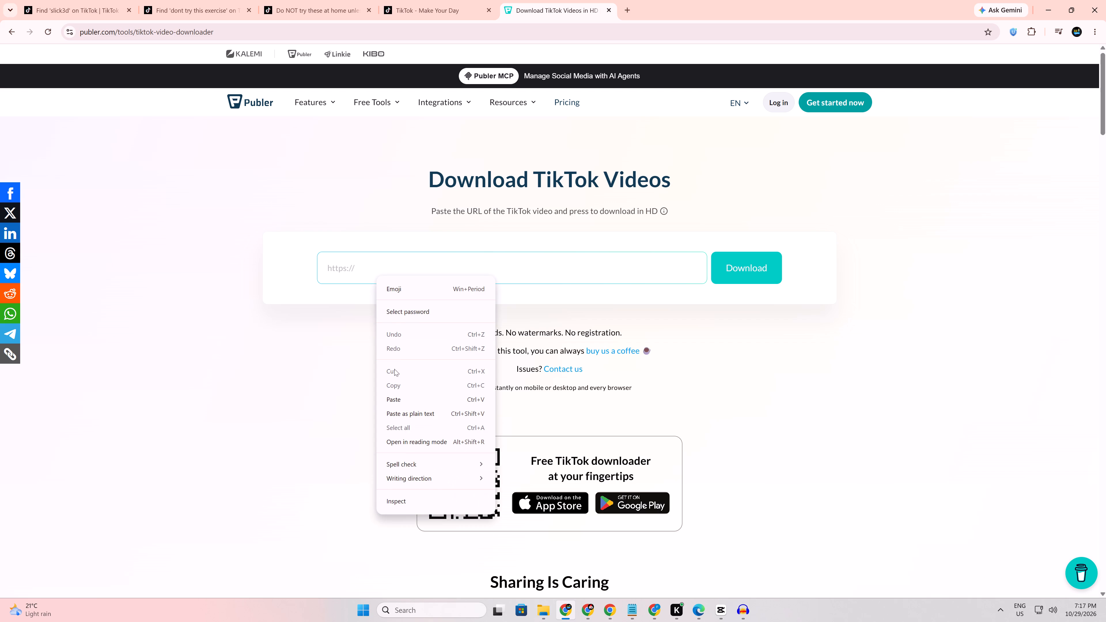
click(396, 399)
click(763, 271)
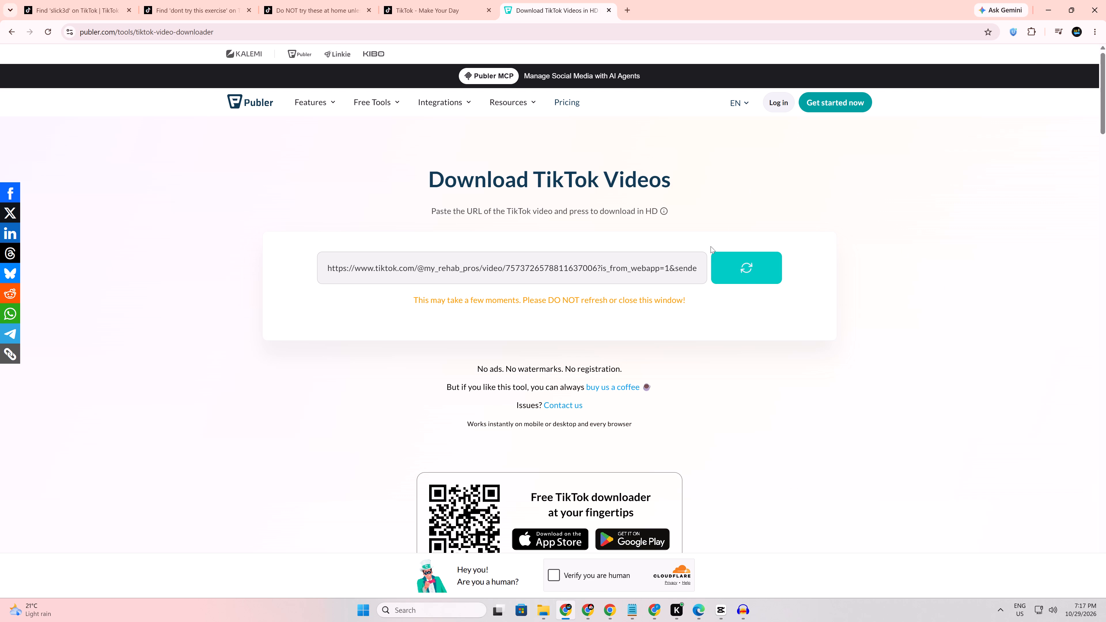
click(553, 580)
Switch to the Chrome window with the loaded vd6s page and start the 1080p60 download of "Can a Ceiling Fan Fall and Kill You (EXPLAINED)".
click(603, 615)
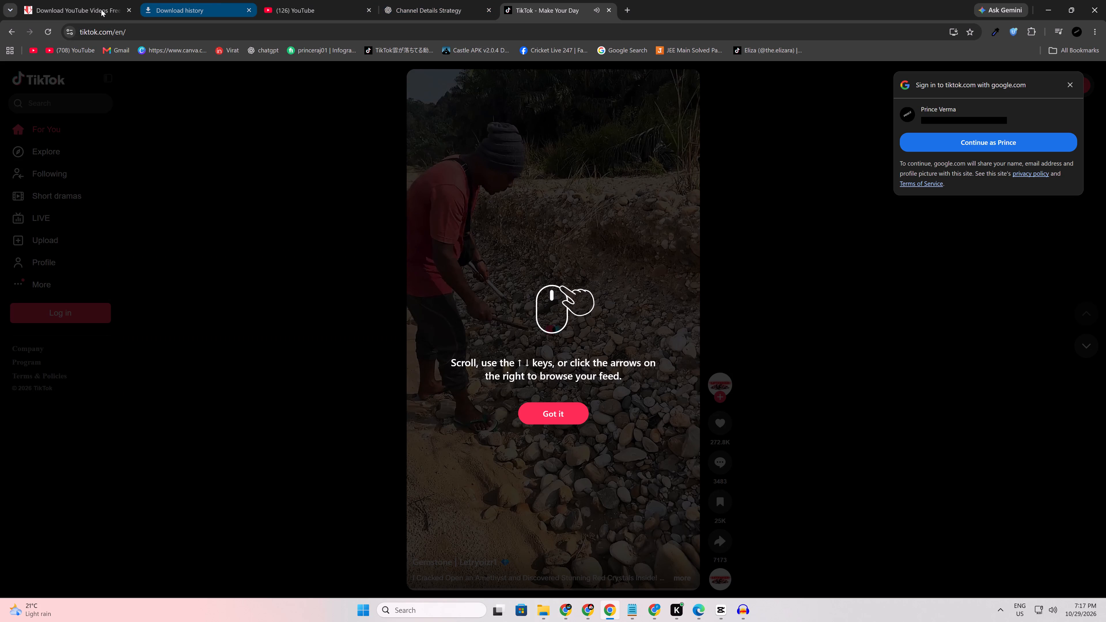
click(63, 3)
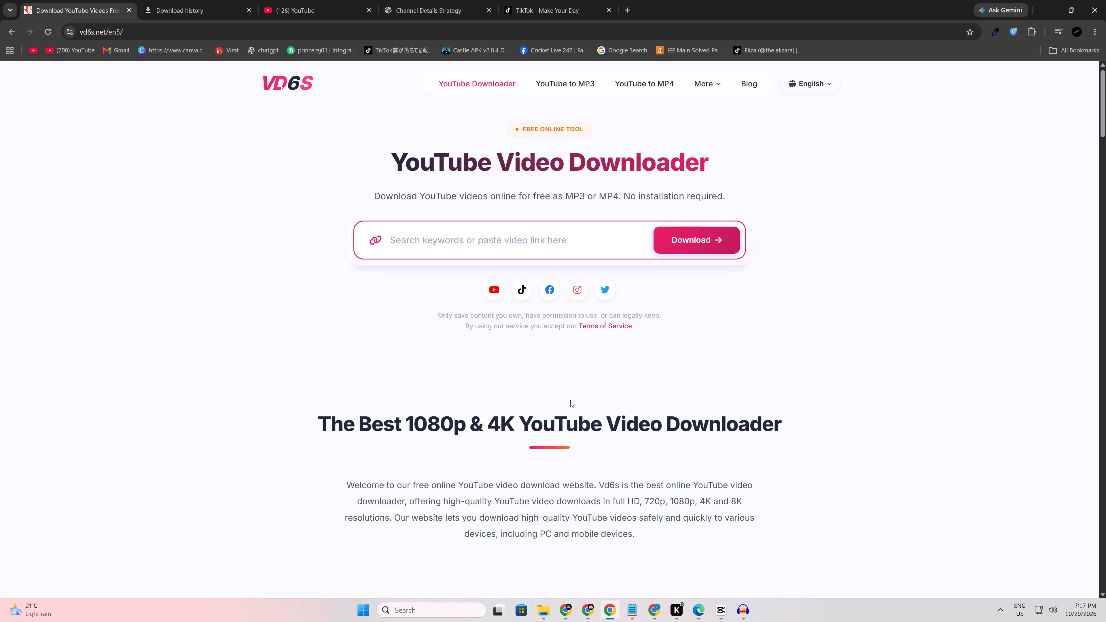
click(589, 612)
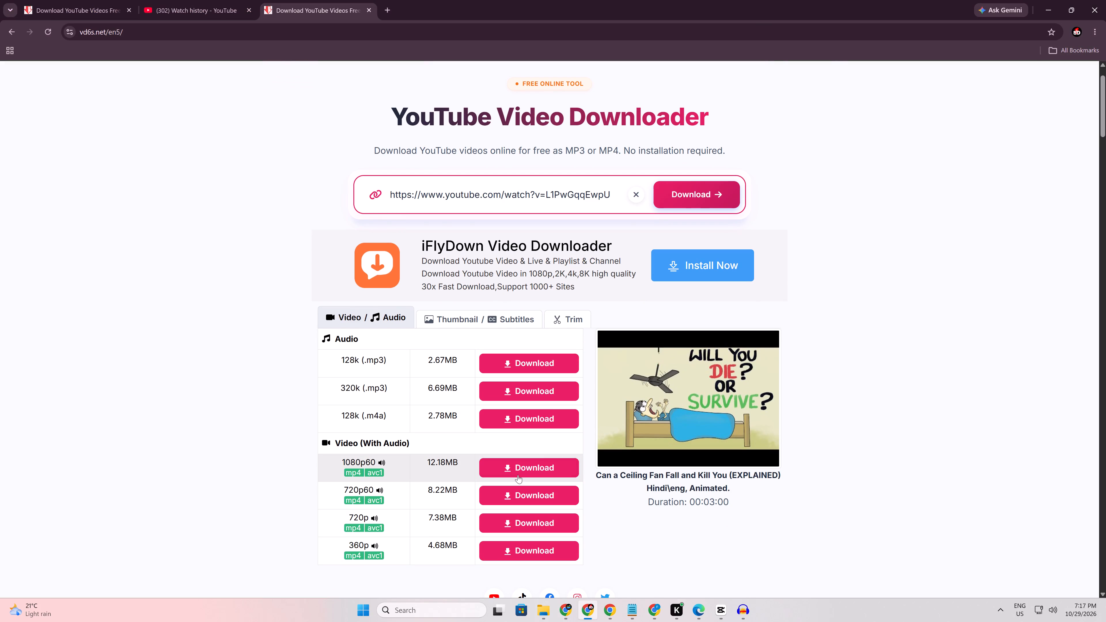
click(515, 469)
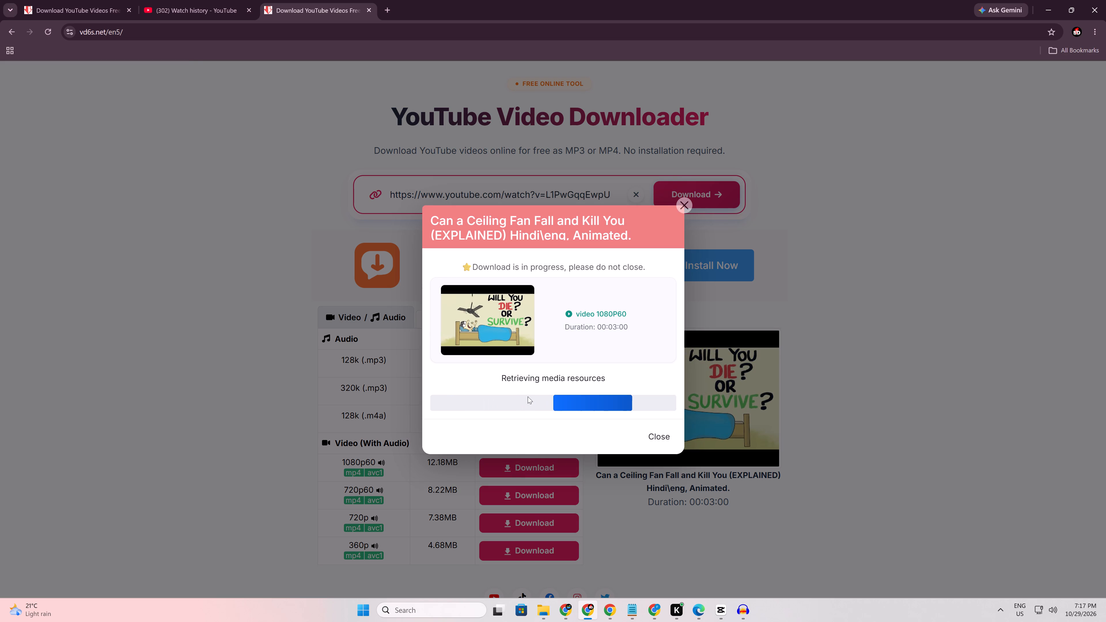
Switch to the Chrome window with Publer and save the fetched My Rehab Pros TikTok video to the device.
click(566, 606)
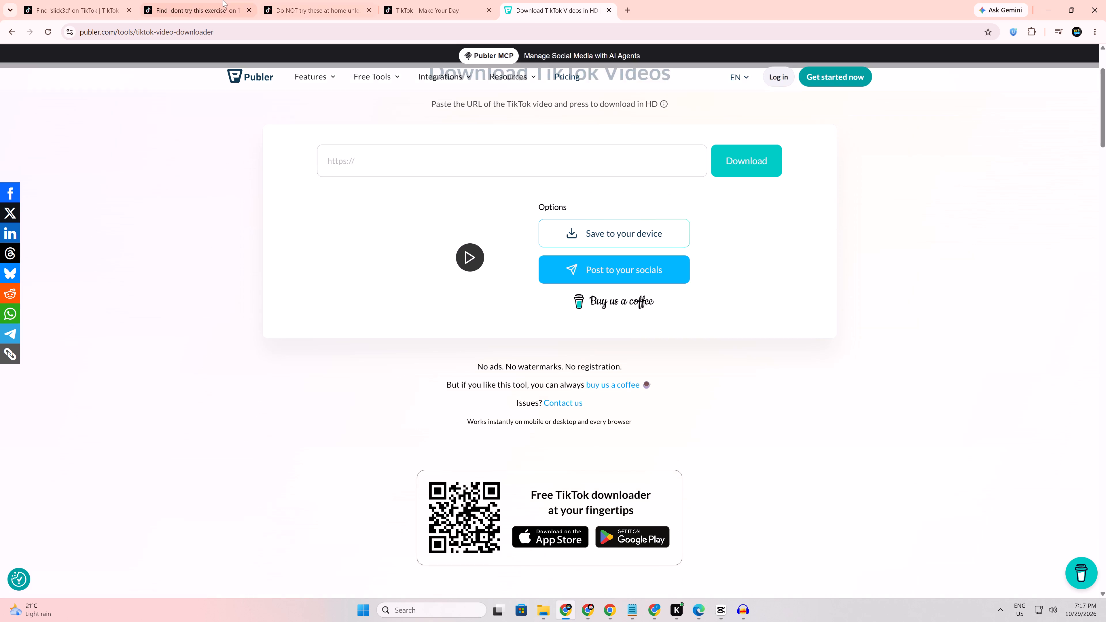
click(585, 213)
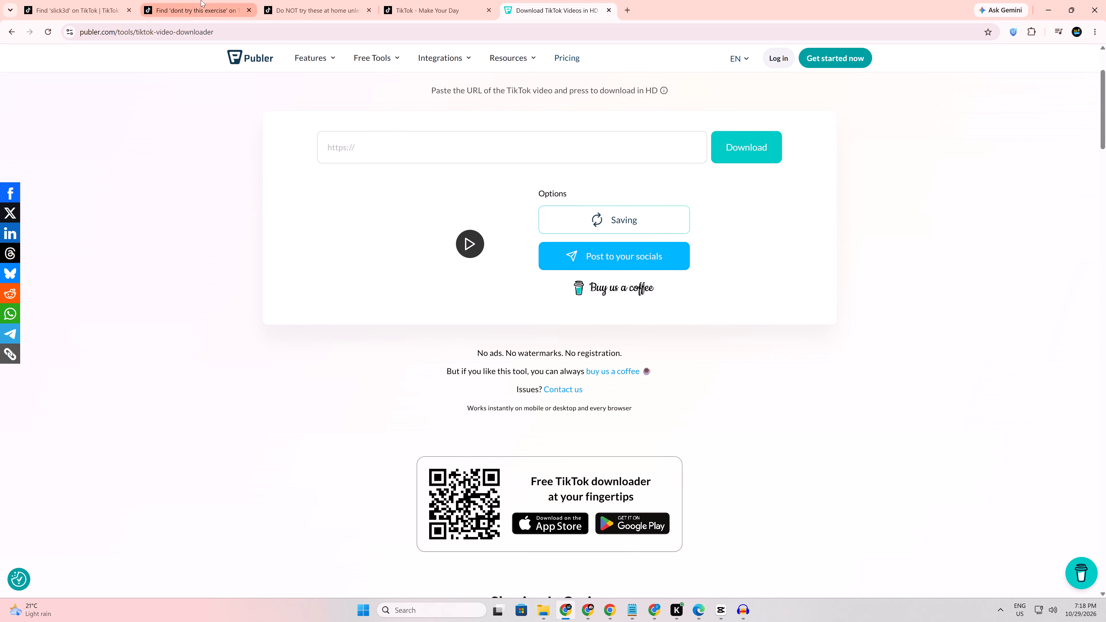
Copy the link of the "Help me risk my body for science" TikTok video from its own tab and pause its playback.
click(201, 0)
click(328, 11)
click(435, 12)
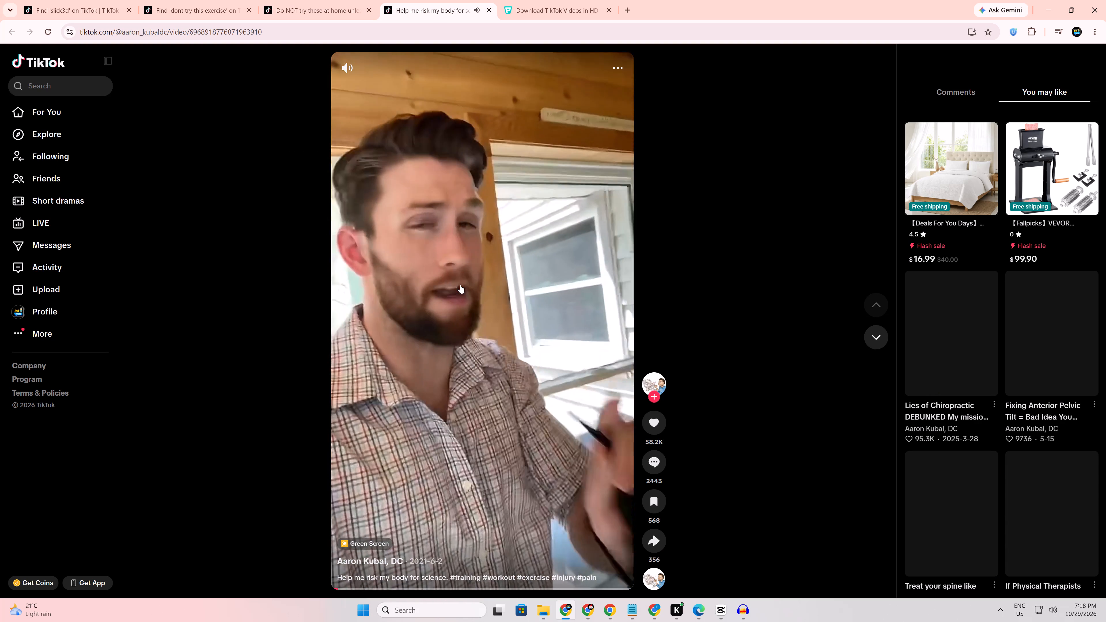
right_click(453, 265)
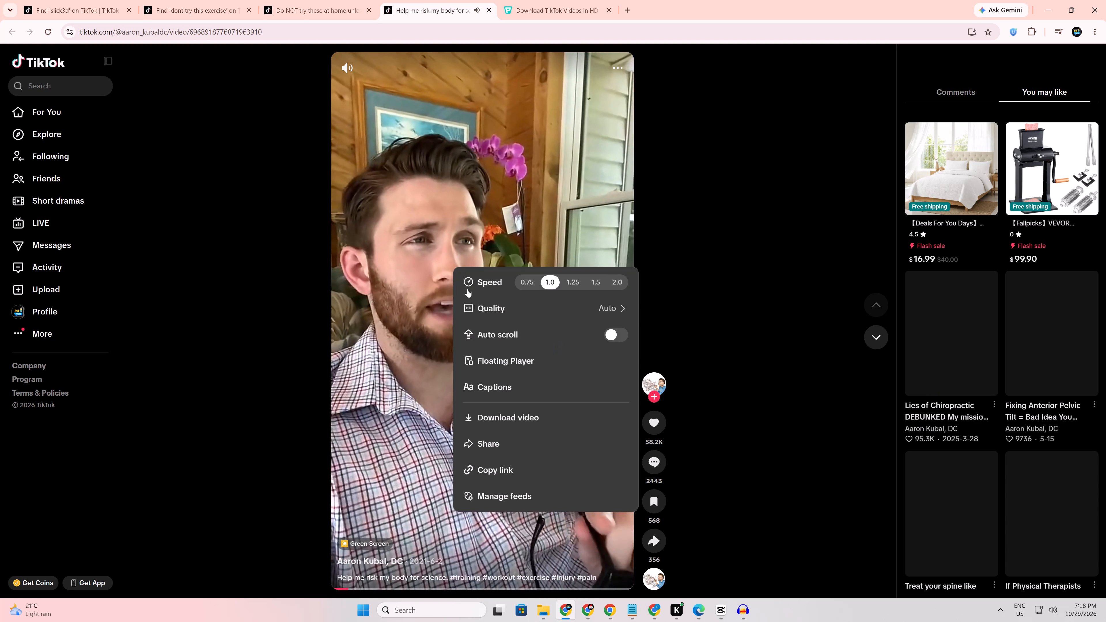
click(486, 471)
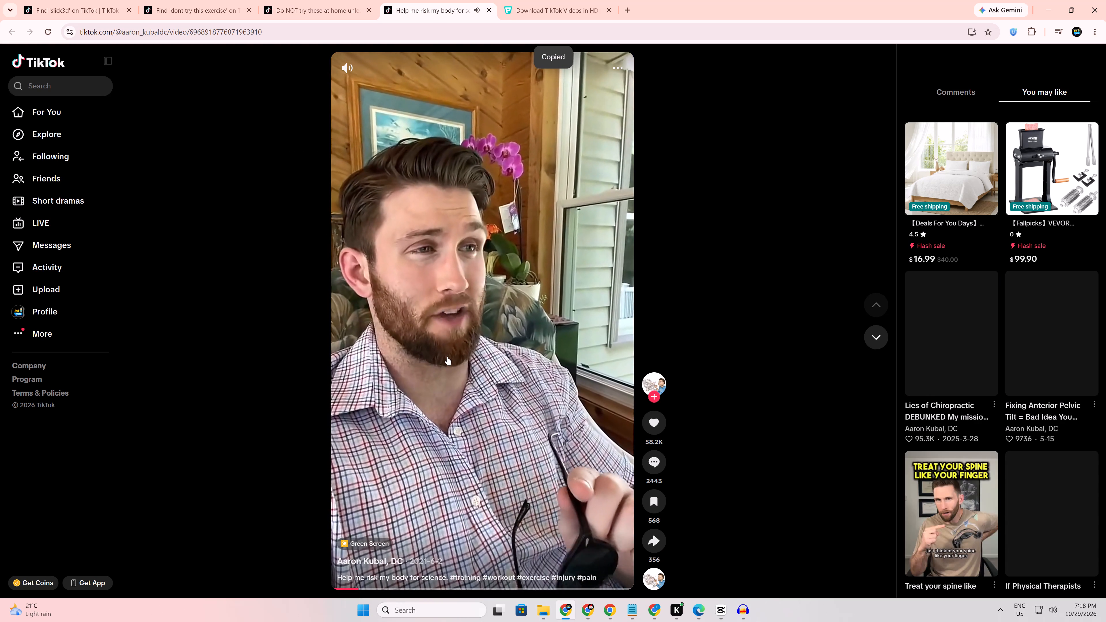
click(447, 356)
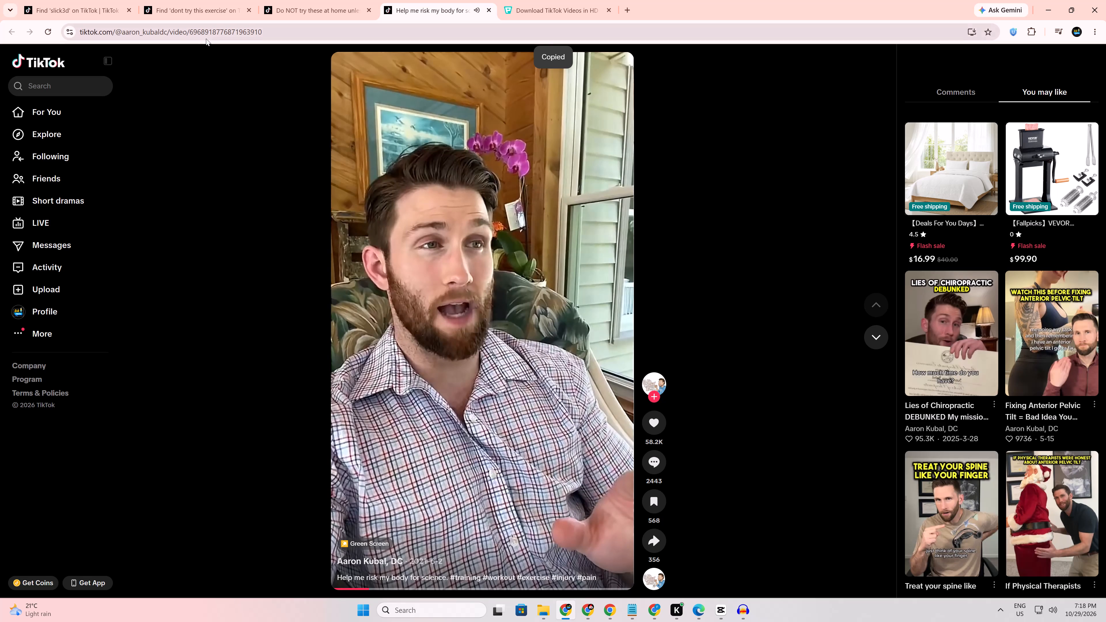
Pause the gemstone video in the TikTok tab of the other Chrome window and minimize that window.
click(605, 606)
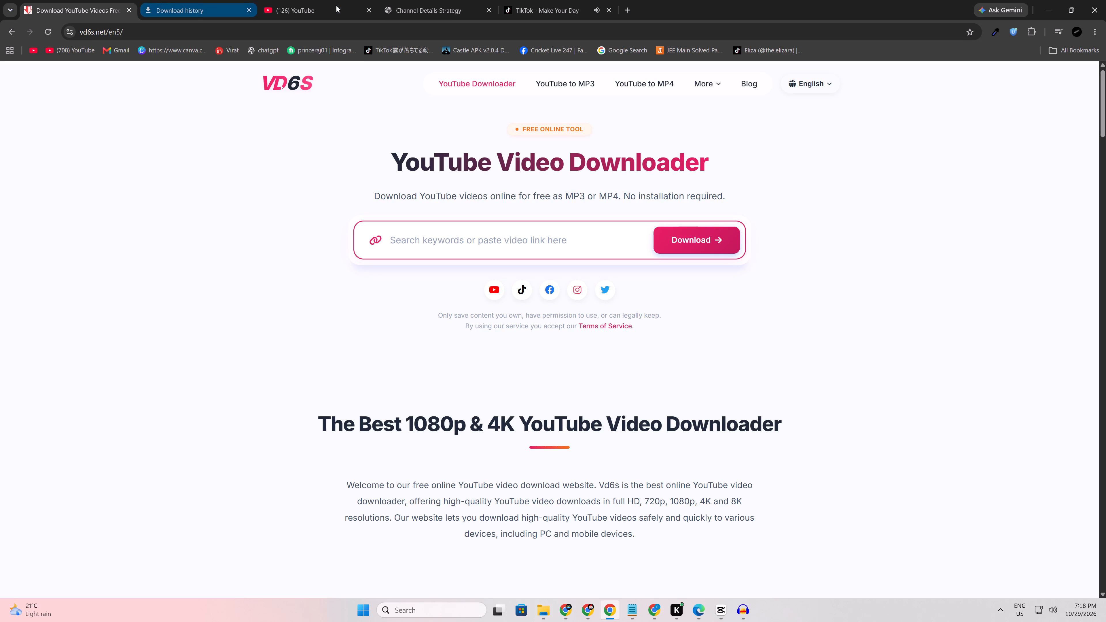
click(578, 2)
click(554, 227)
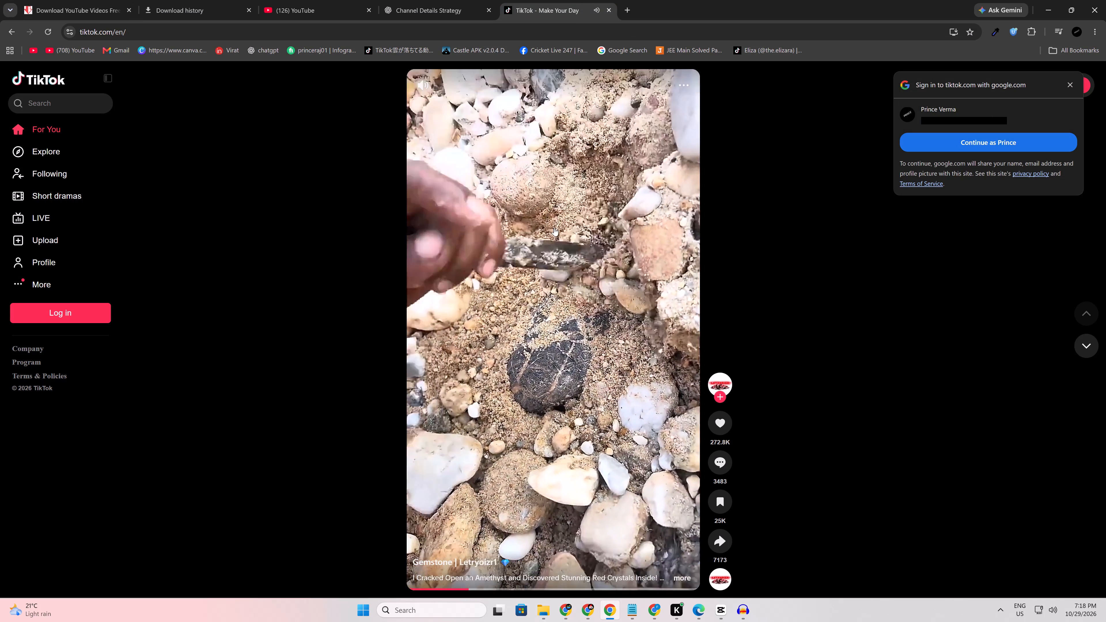
click(1052, 5)
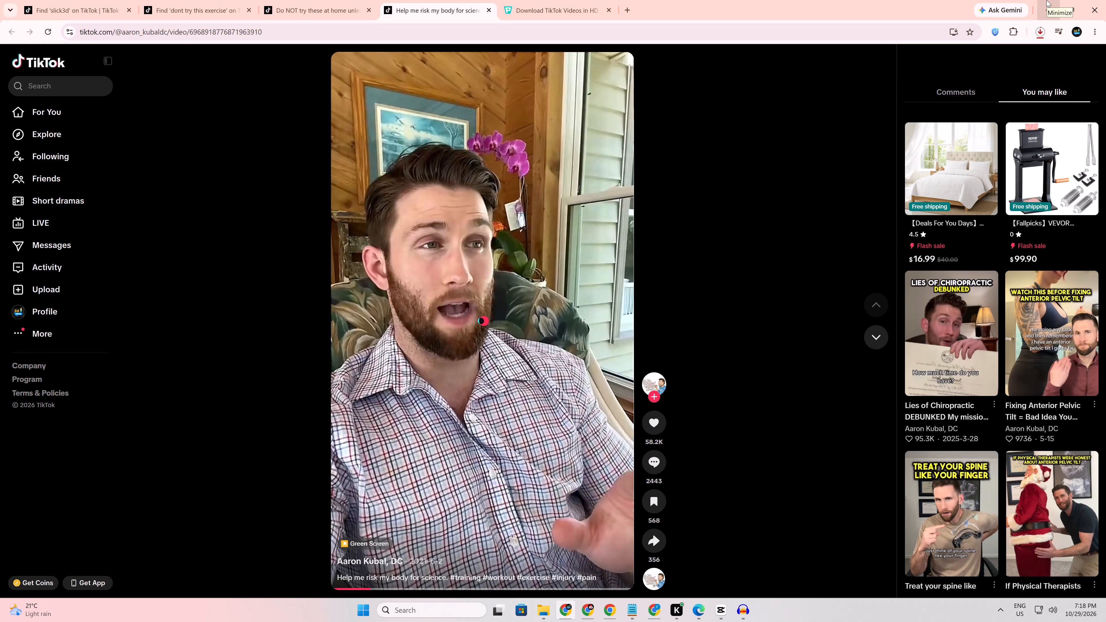
Submit the copied "Help me risk my body for science" link to Publer's TikTok downloader.
click(548, 0)
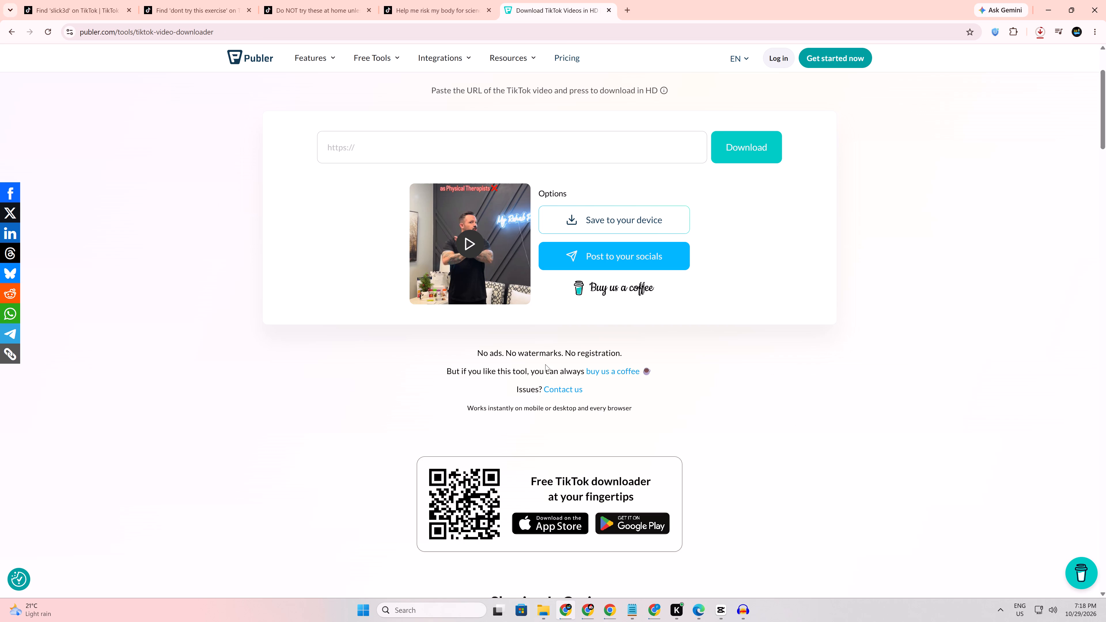
click(1037, 30)
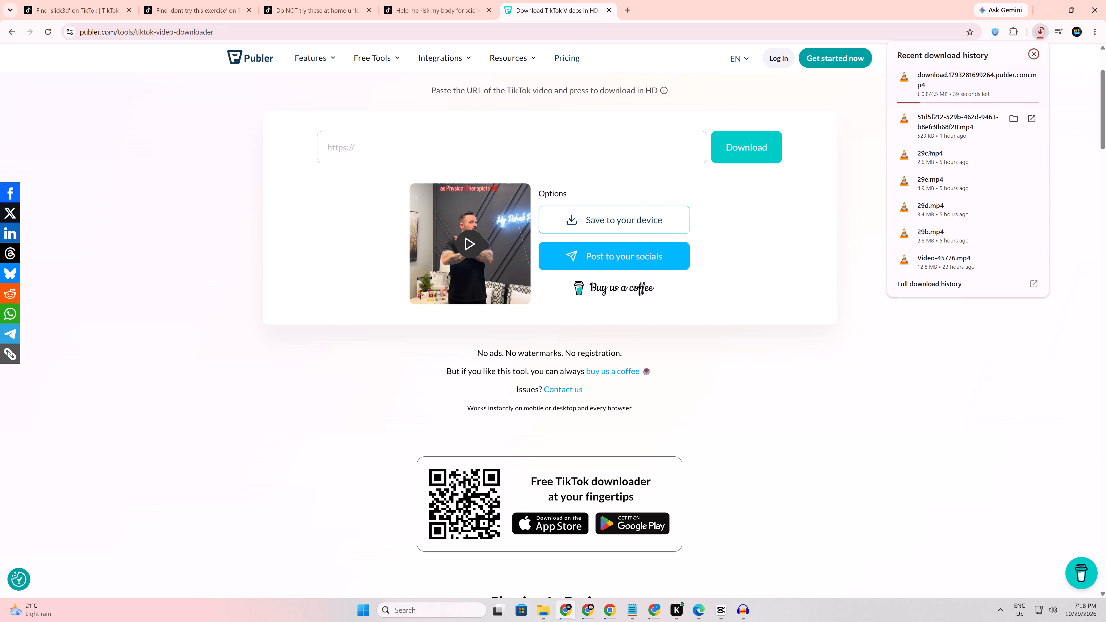
click(515, 151)
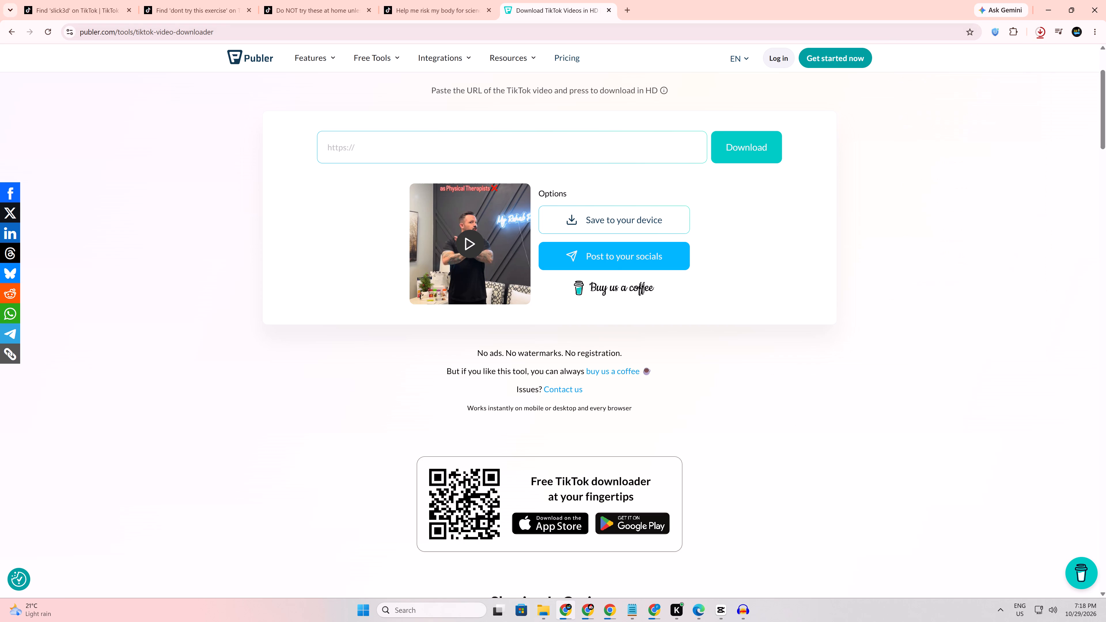
key(ctrl+v)
click(734, 148)
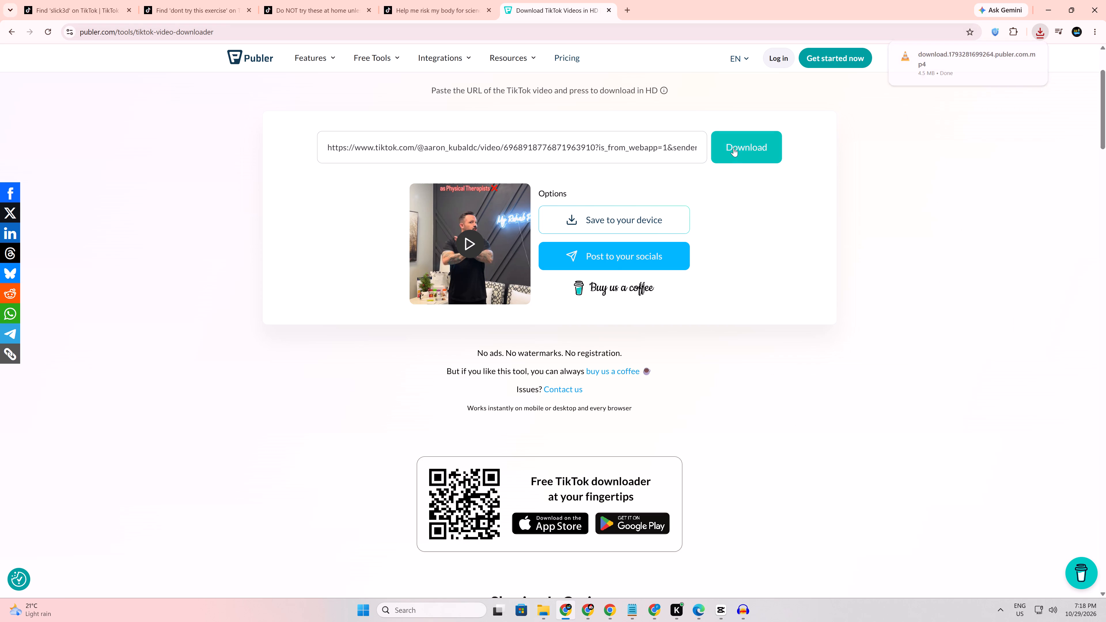
Import the downloaded My Rehab Pros clip from the browser's recent downloads into the CapCut project's media.
click(1043, 30)
drag(950, 75, 703, 519)
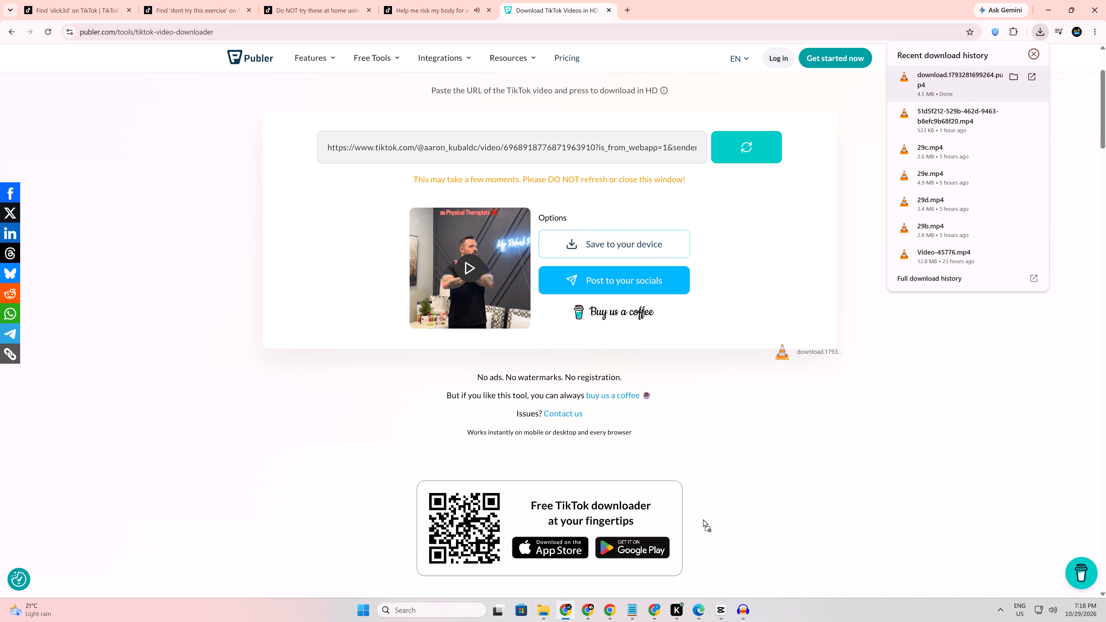
drag(703, 519, 266, 274)
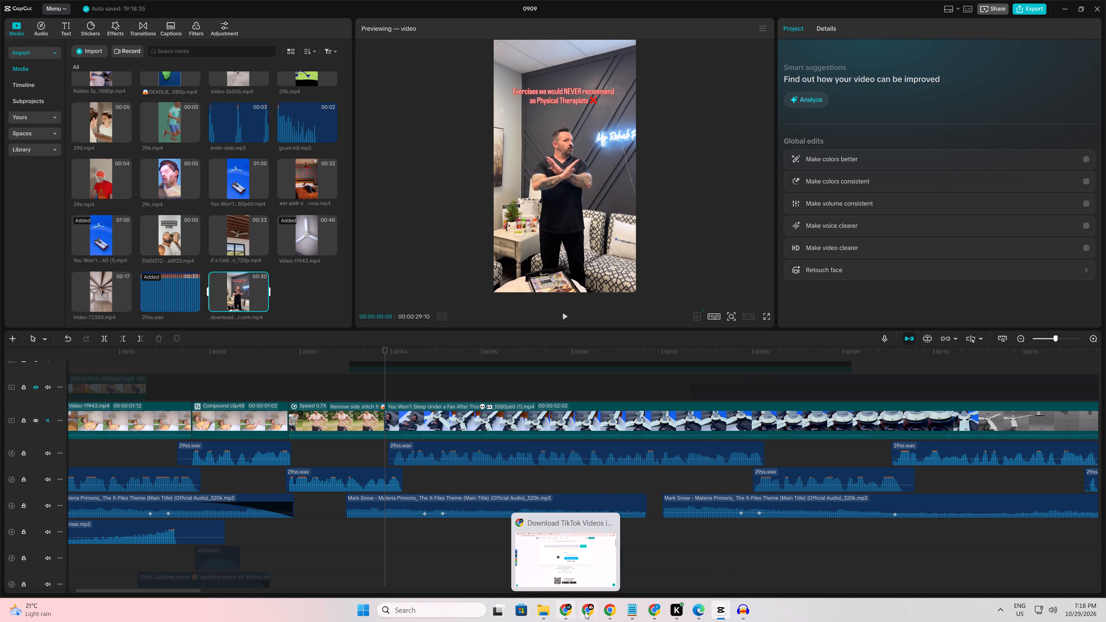
Switch to the vd6s window, save the prepared "Can a Ceiling Fan Fall and Kill You (EXPLAINED)" video and check its download progress.
click(586, 613)
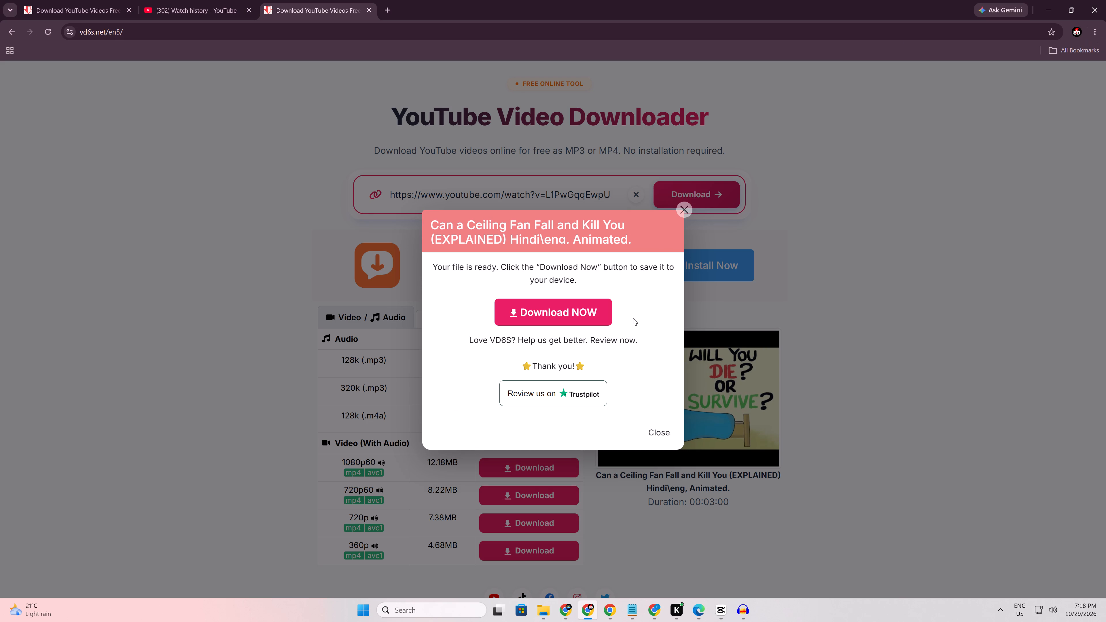
click(594, 315)
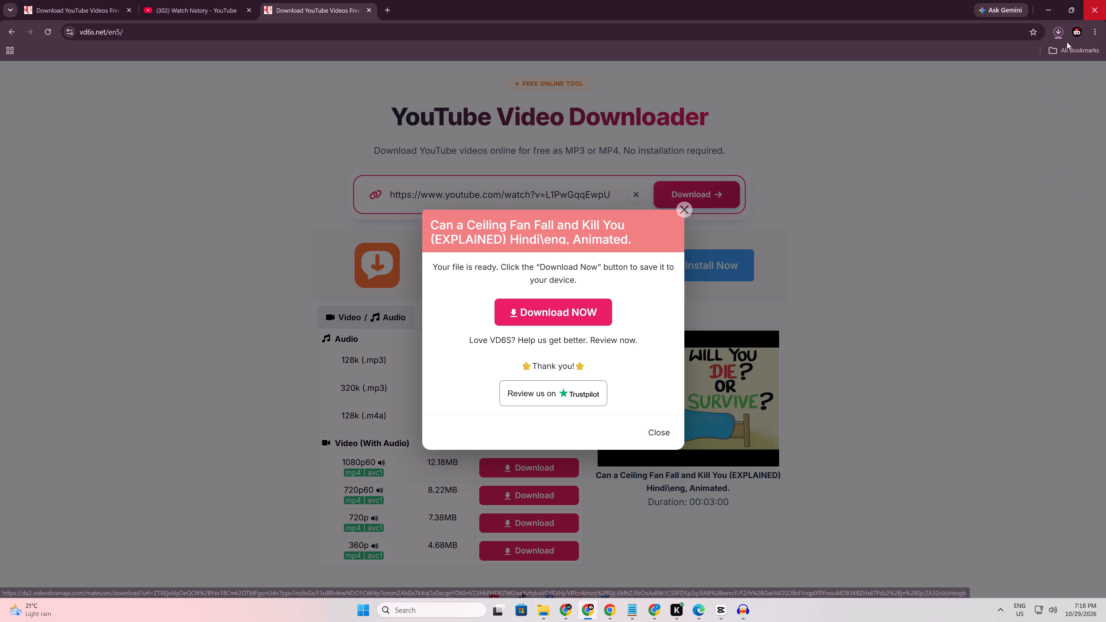
click(1057, 33)
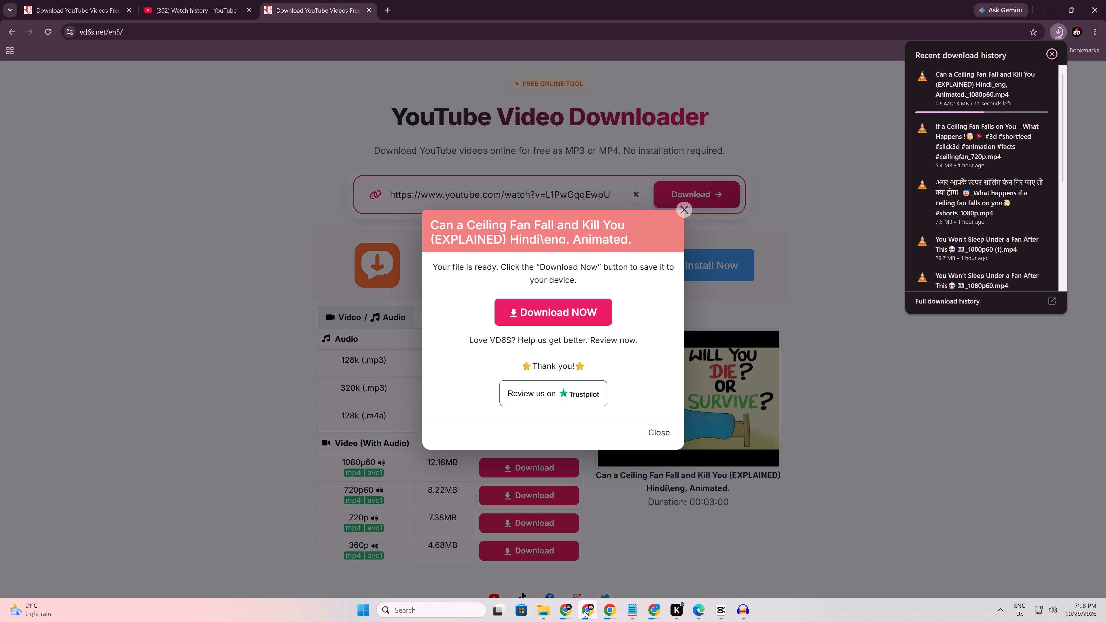
Save the "Help me risk my body for science" video from Publer to the device and pause it in its TikTok tab.
click(574, 612)
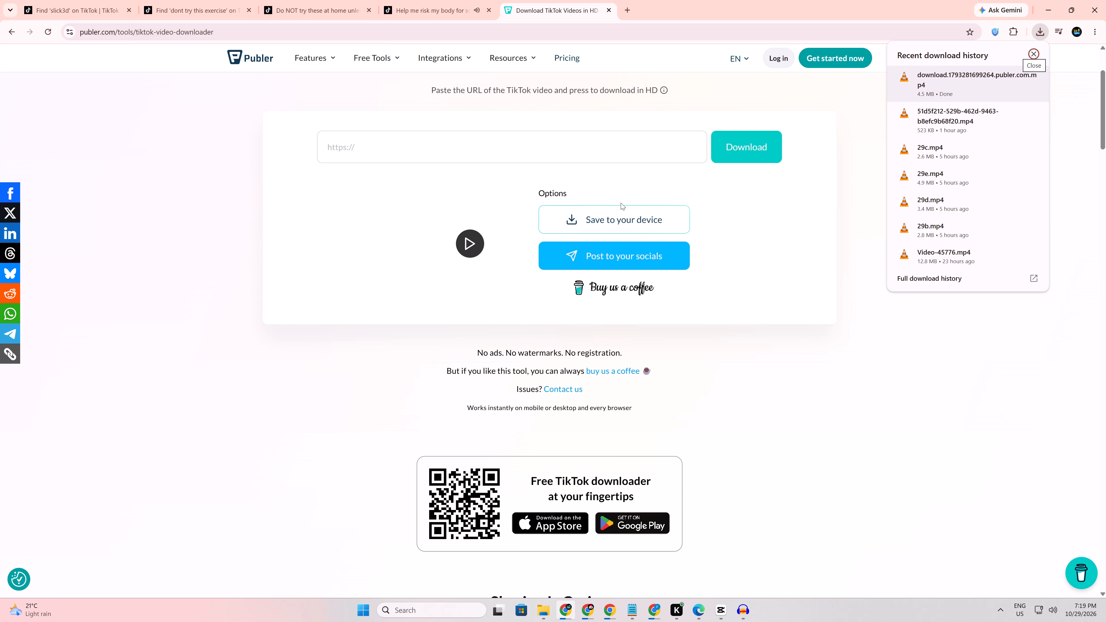
click(616, 217)
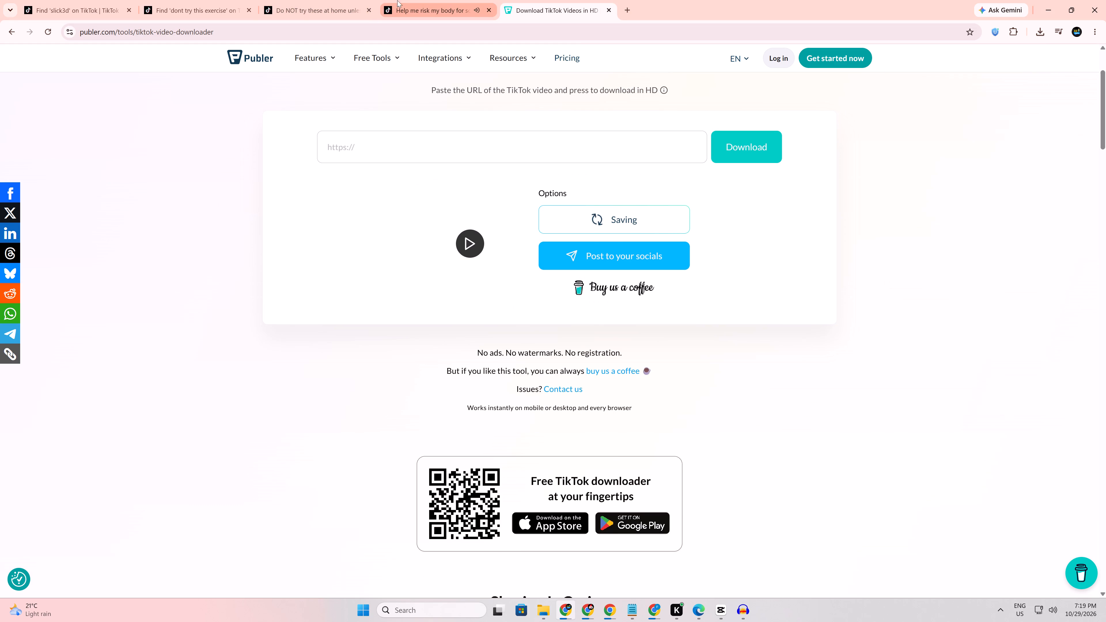
click(409, 2)
click(480, 314)
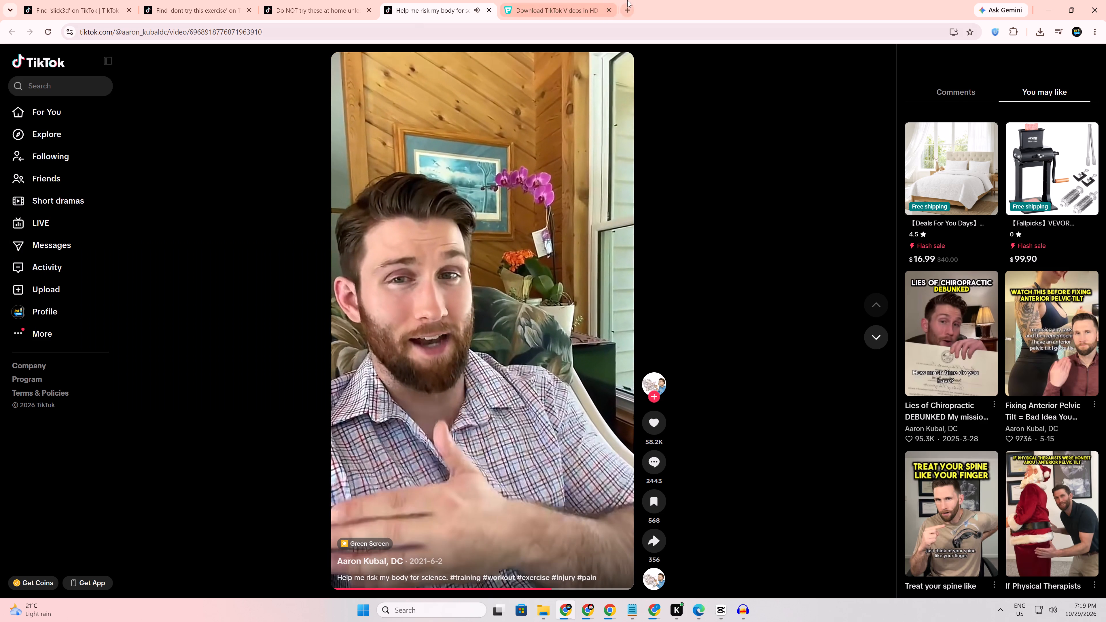
Import the downloaded "Help me risk my body for science" clip from the browser's recent downloads into the CapCut project's media.
click(541, 0)
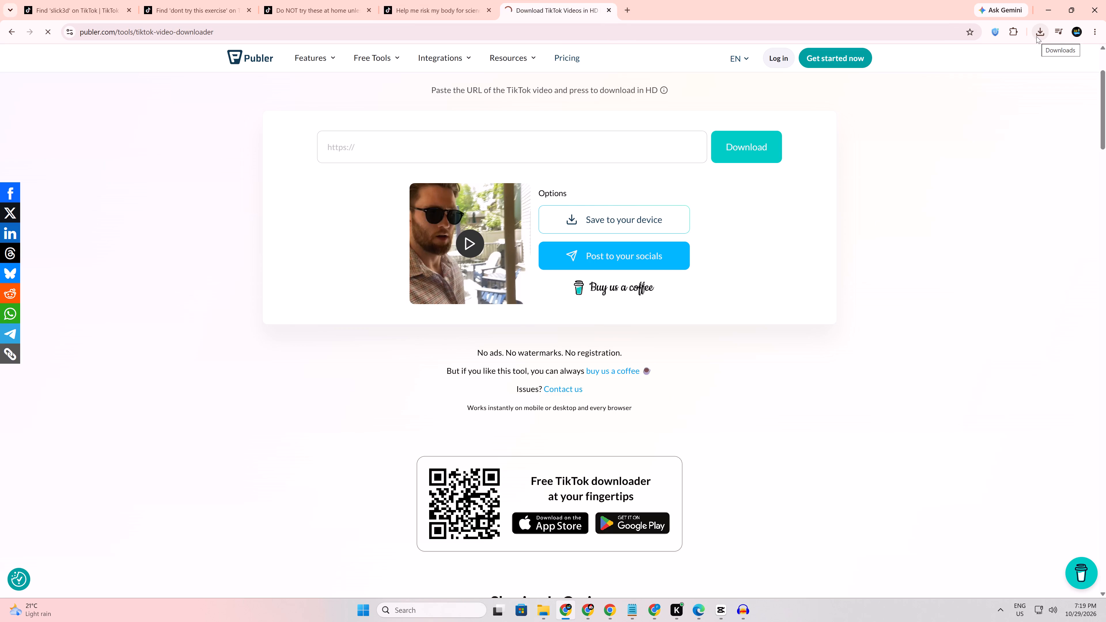
click(1036, 36)
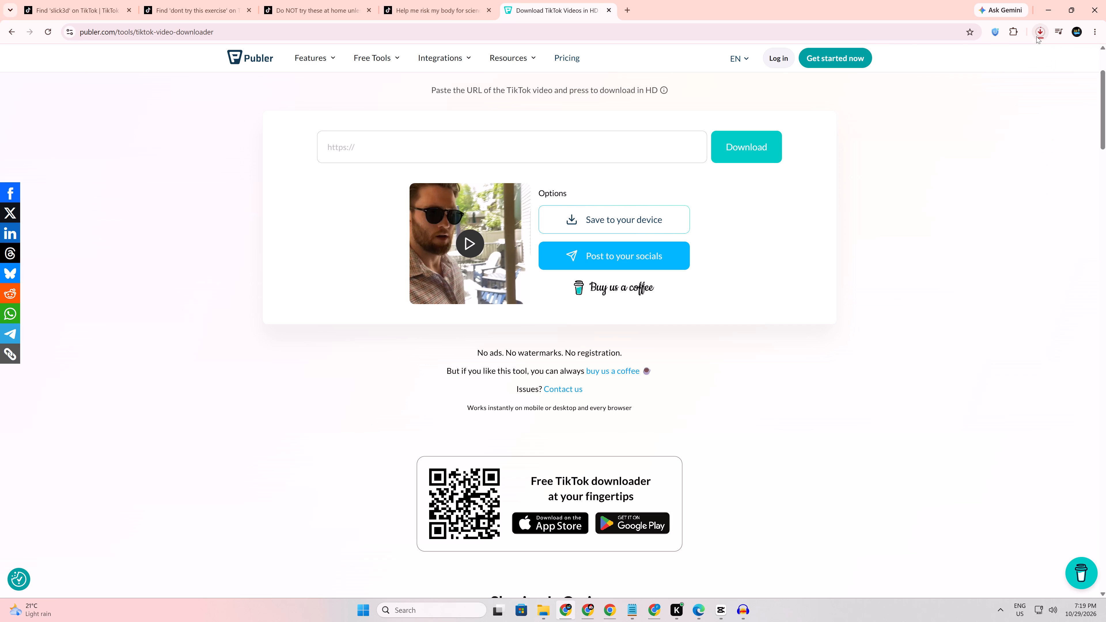
click(1036, 36)
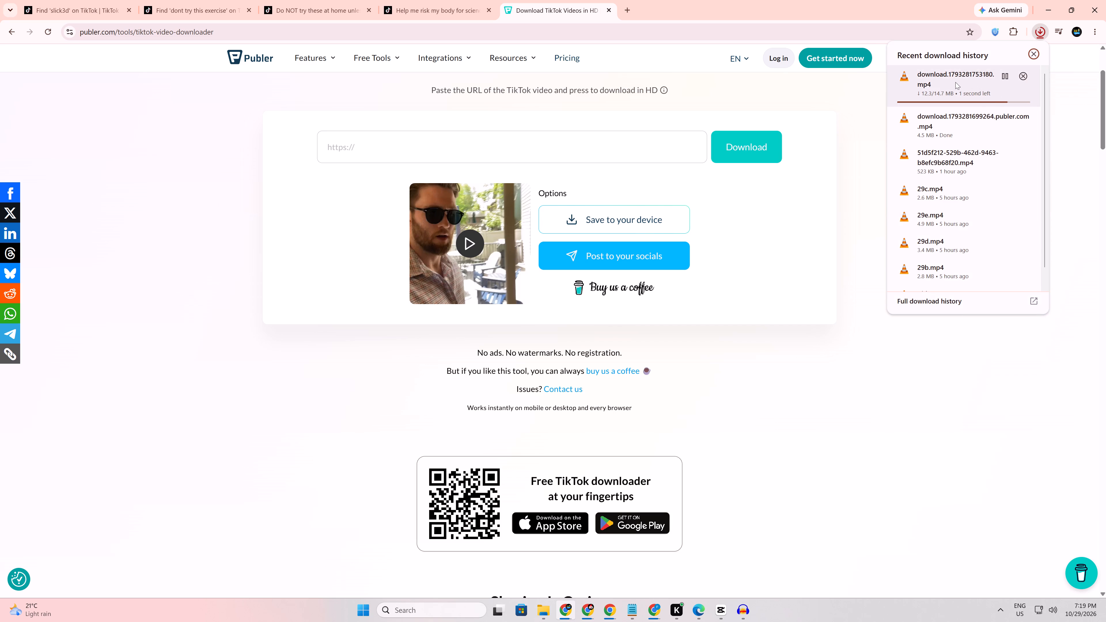
drag(955, 82, 753, 597)
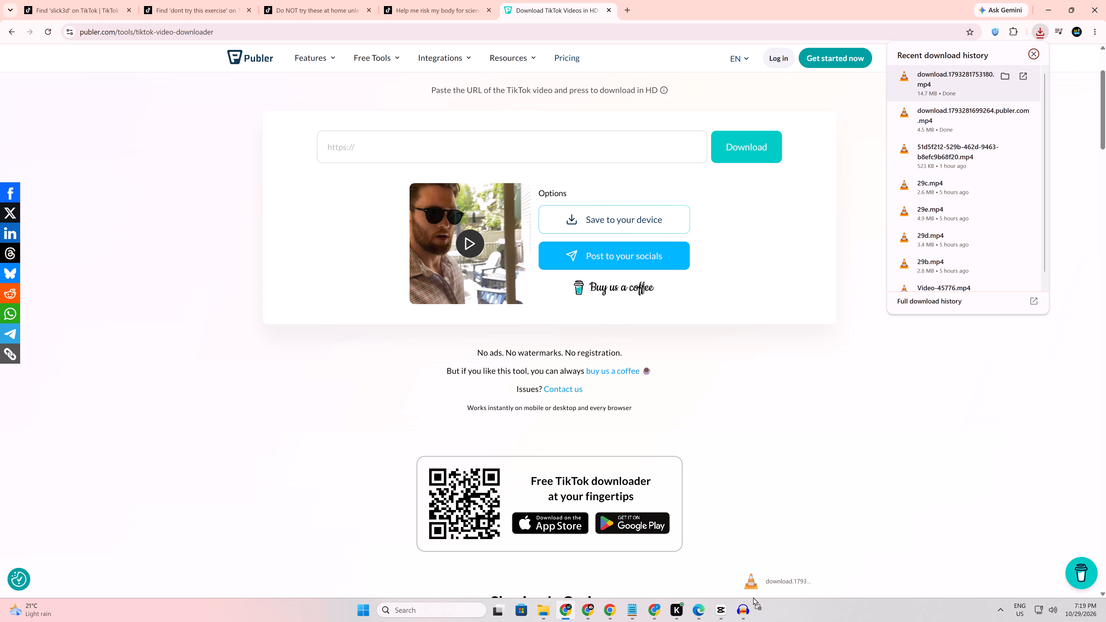
drag(753, 597, 219, 193)
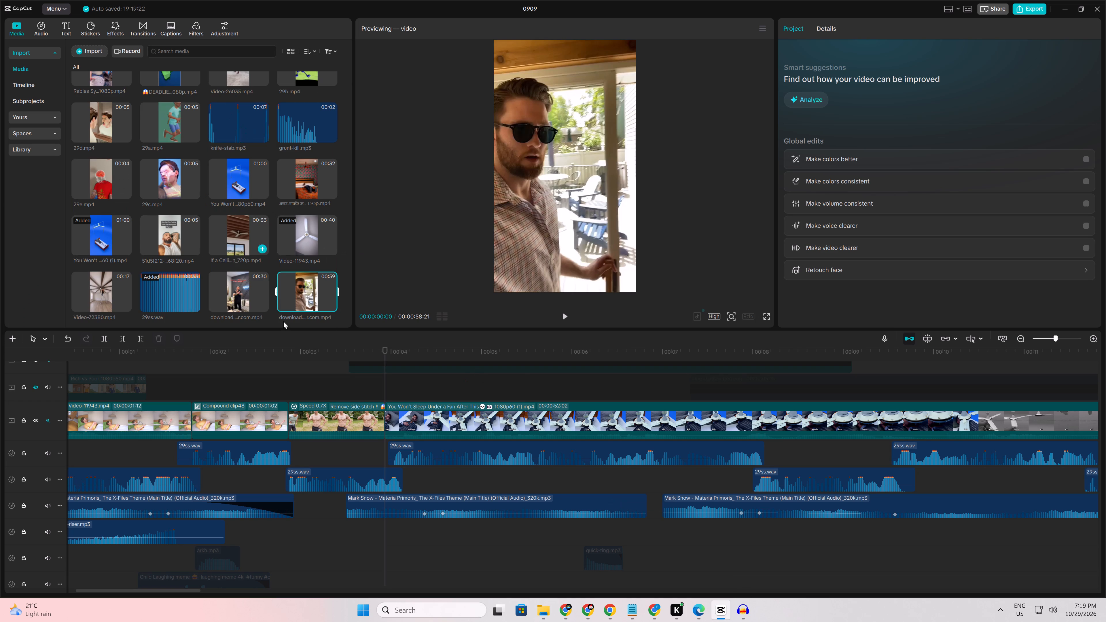
Return the CapCut playhead to the start of the timeline.
click(249, 481)
drag(249, 481, 0, 322)
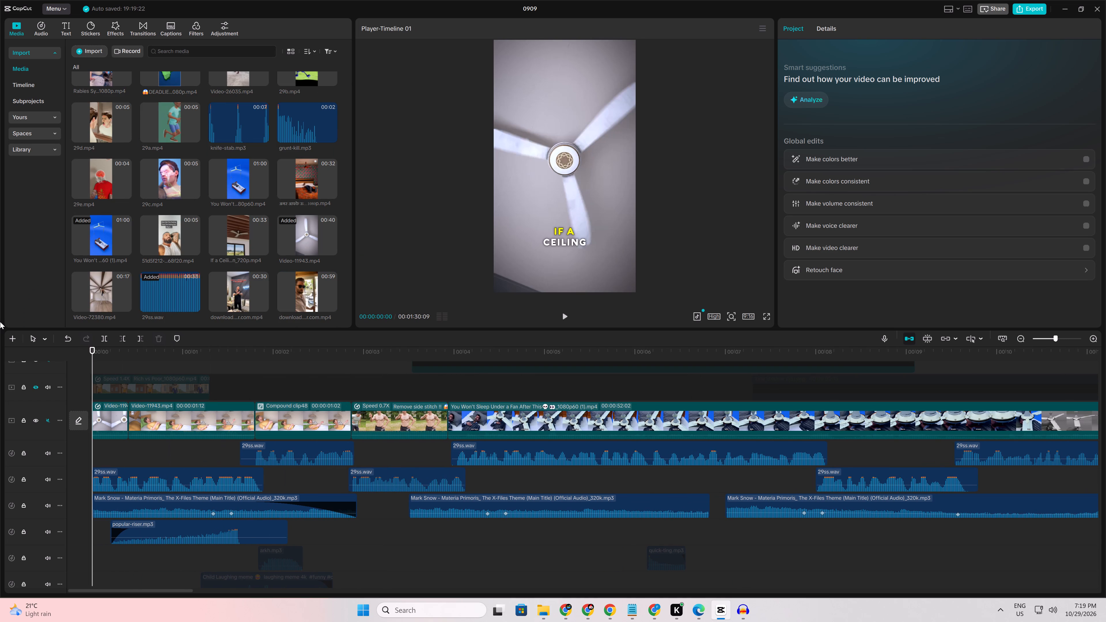